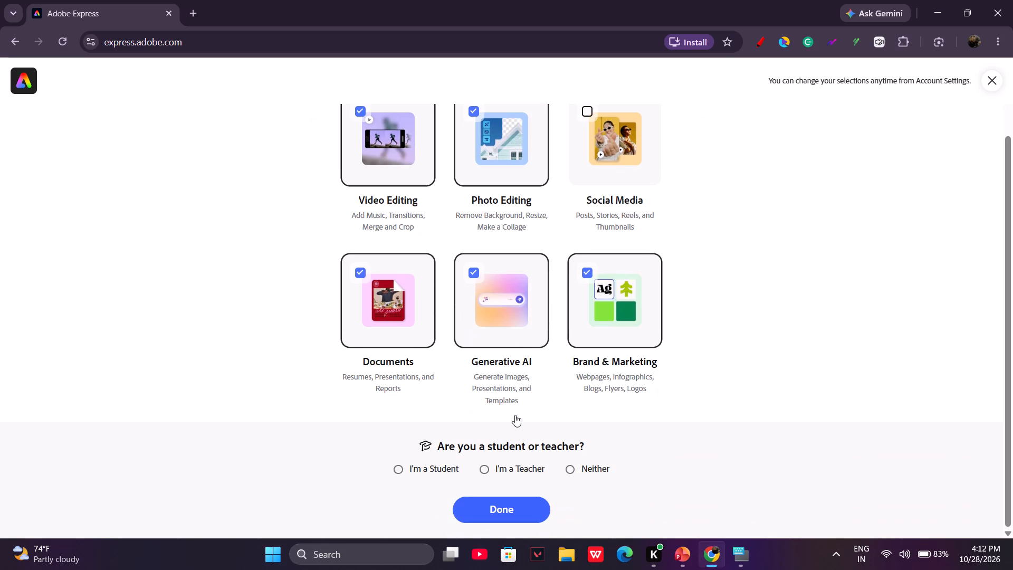
Complete the onboarding by identifying as a student and skip the getting-started suggestions to reach the home page.
scroll(515, 415, down, 2)
click(443, 465)
click(504, 510)
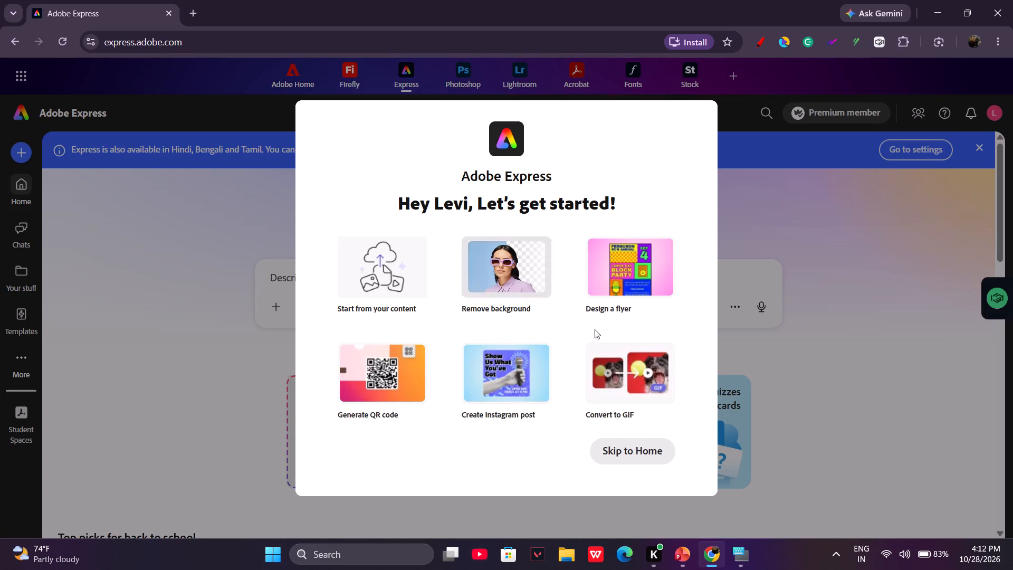
click(651, 448)
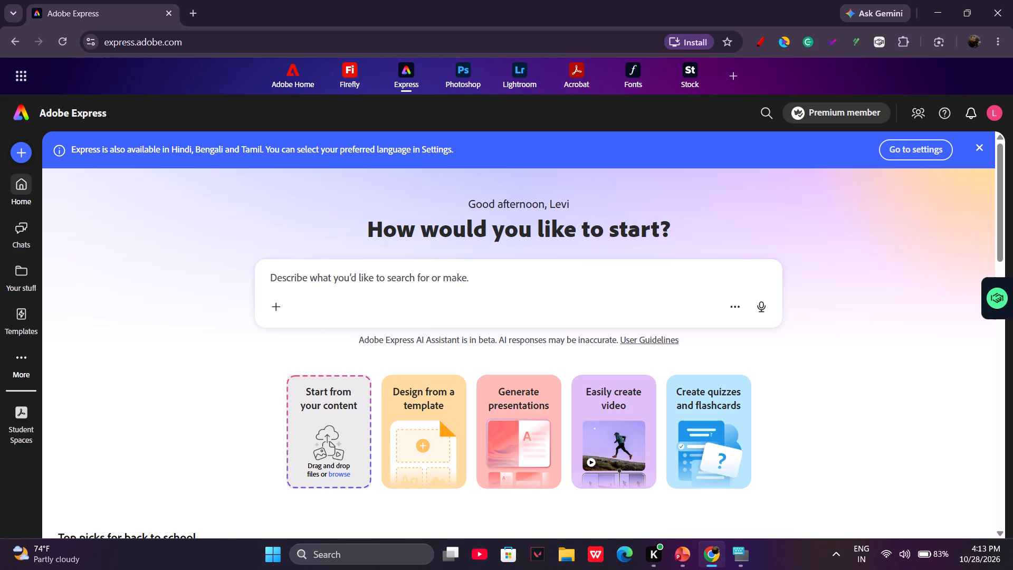
Launch quizzes and flashcards creation in Student Spaces and choose to add source files from its introduction.
click(700, 471)
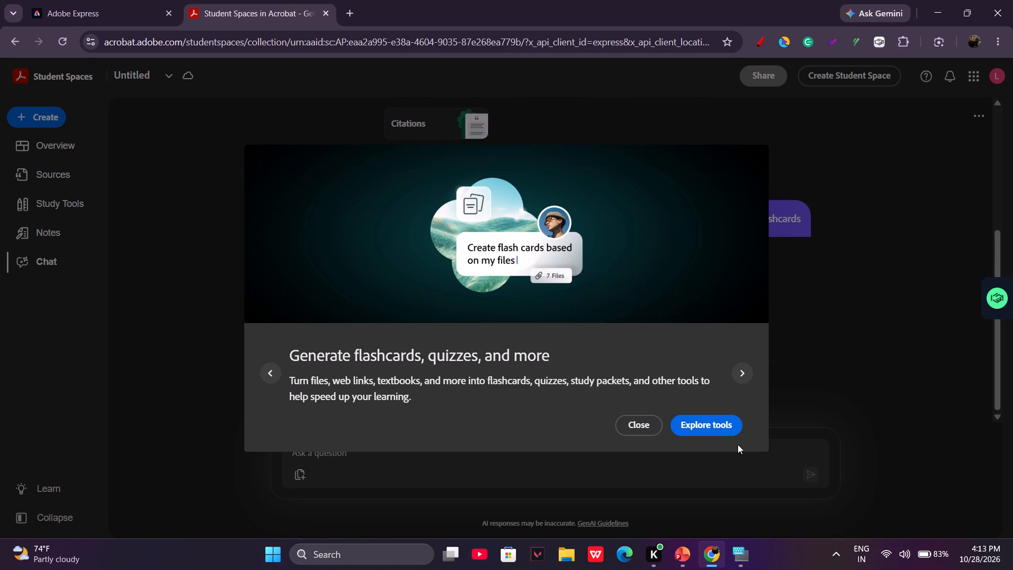
click(739, 370)
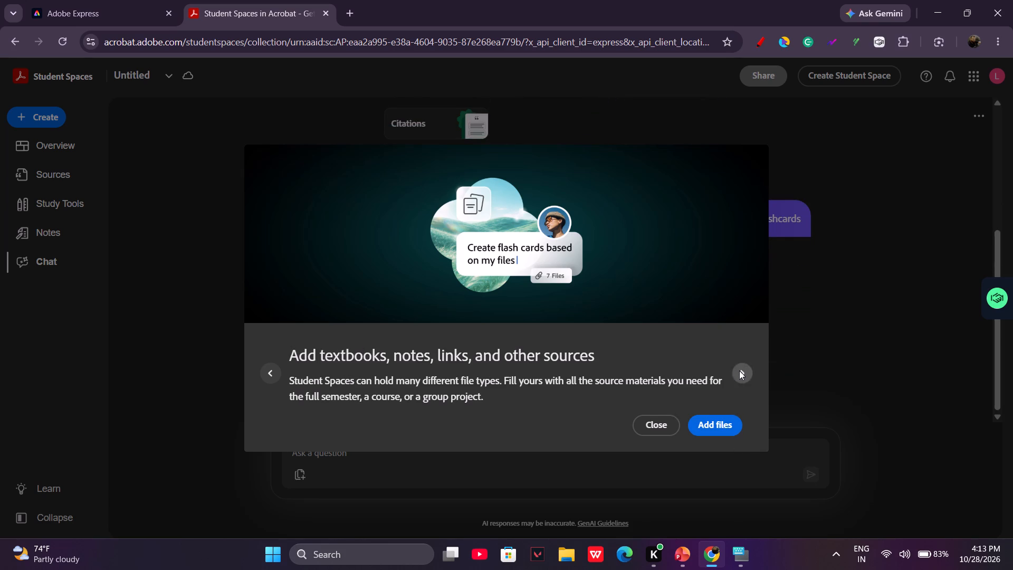
click(288, 363)
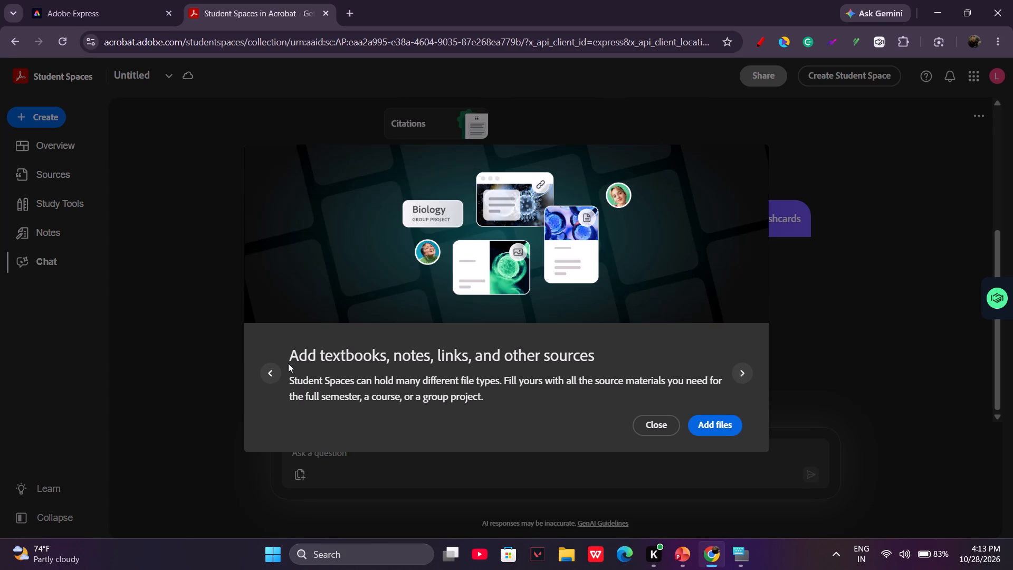
click(709, 432)
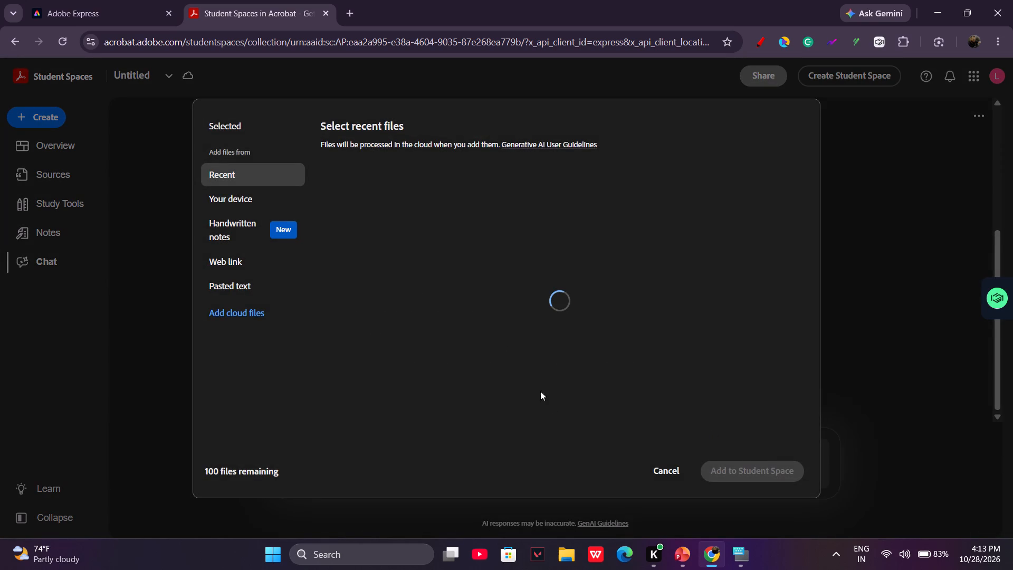
Open a new browser tab.
click(348, 13)
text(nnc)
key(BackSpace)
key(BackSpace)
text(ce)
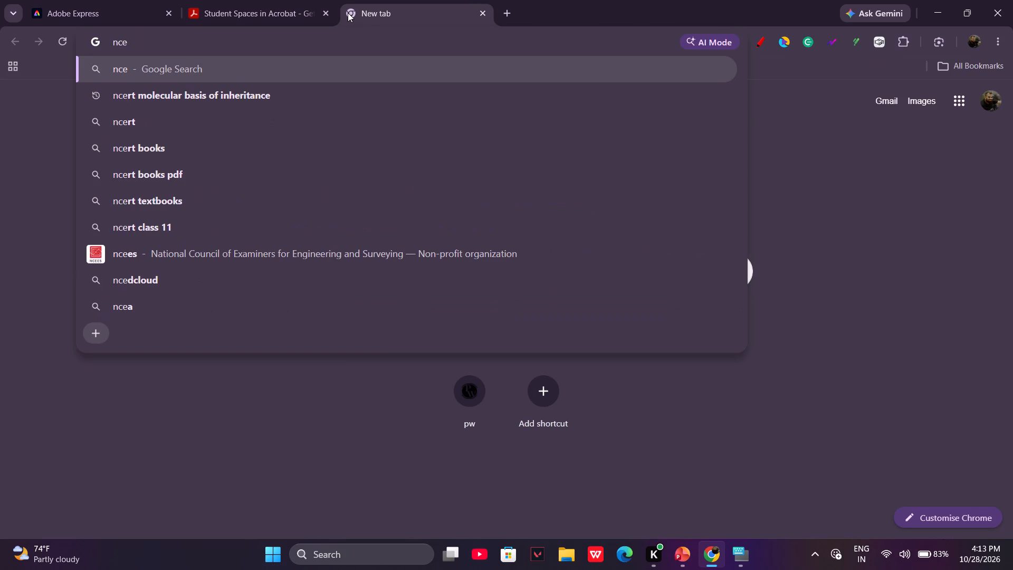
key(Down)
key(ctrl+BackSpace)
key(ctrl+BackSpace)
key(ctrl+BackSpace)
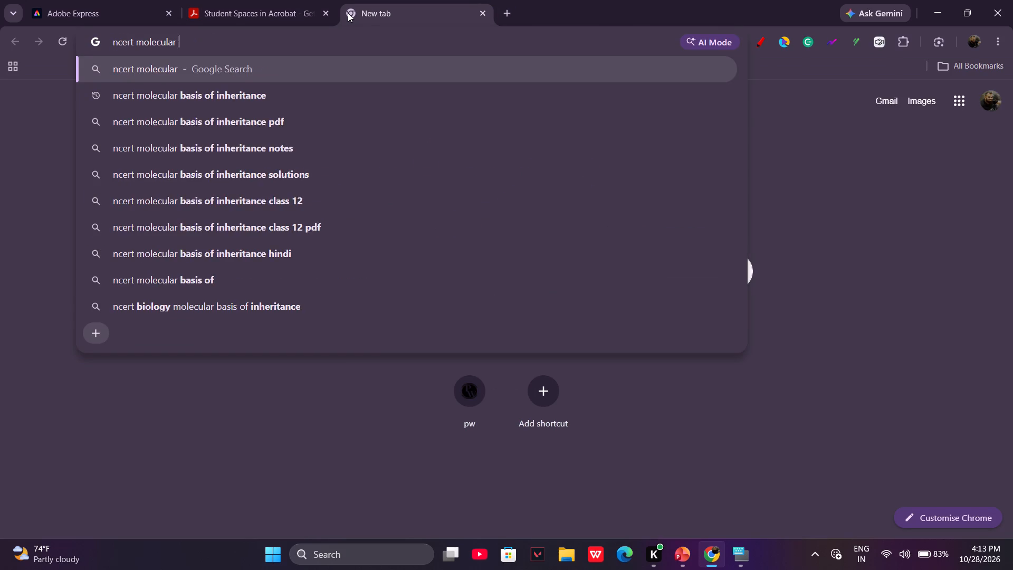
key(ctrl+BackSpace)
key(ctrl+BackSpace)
Search the web for "class 11th biology ncert book pdf".
text(cca)
key(BackSpace)
key(BackSpace)
text(lass 11)
key(Down)
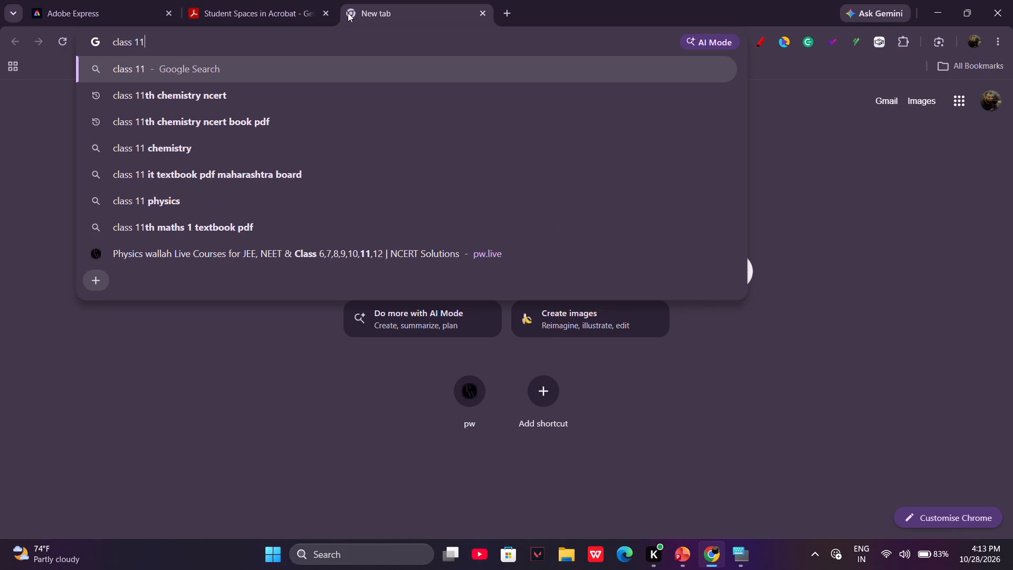
key(Down)
key(ctrl+BackSpace)
key(ctrl+BackSpace)
key(ctrl+BackSpace)
key(ctrl+BackSpace)
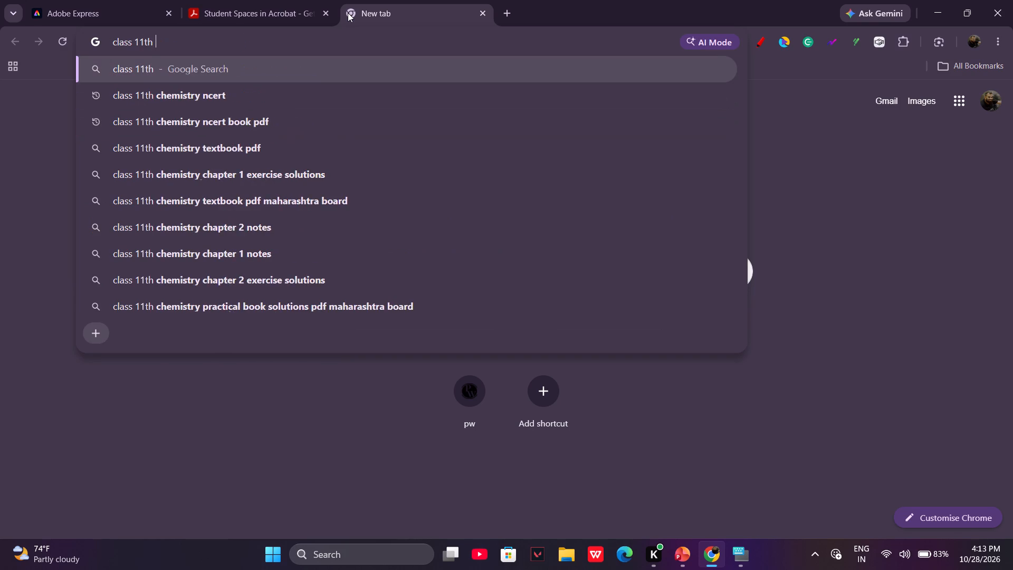
text(biol)
key(Down)
key(Return)
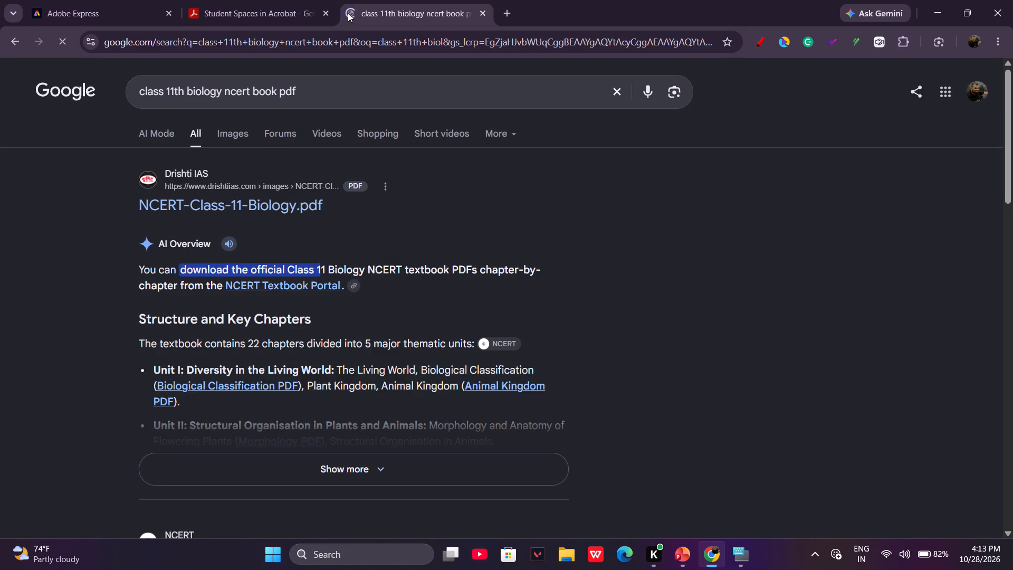
Open the Drishti IAS result NCERT-Class-11-Biology.pdf and save it to the Downloads folder under its suggested name.
click(211, 211)
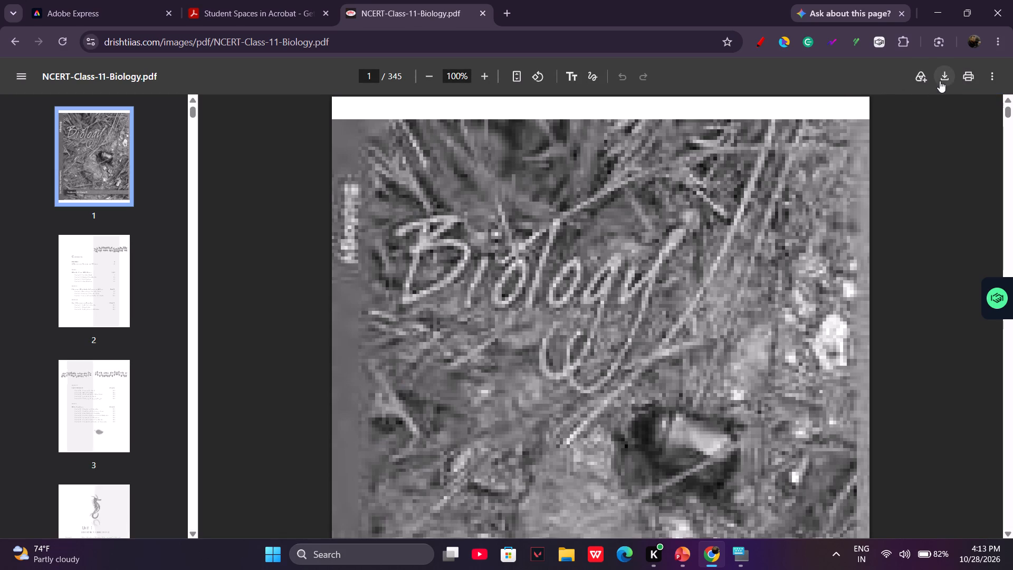
click(943, 76)
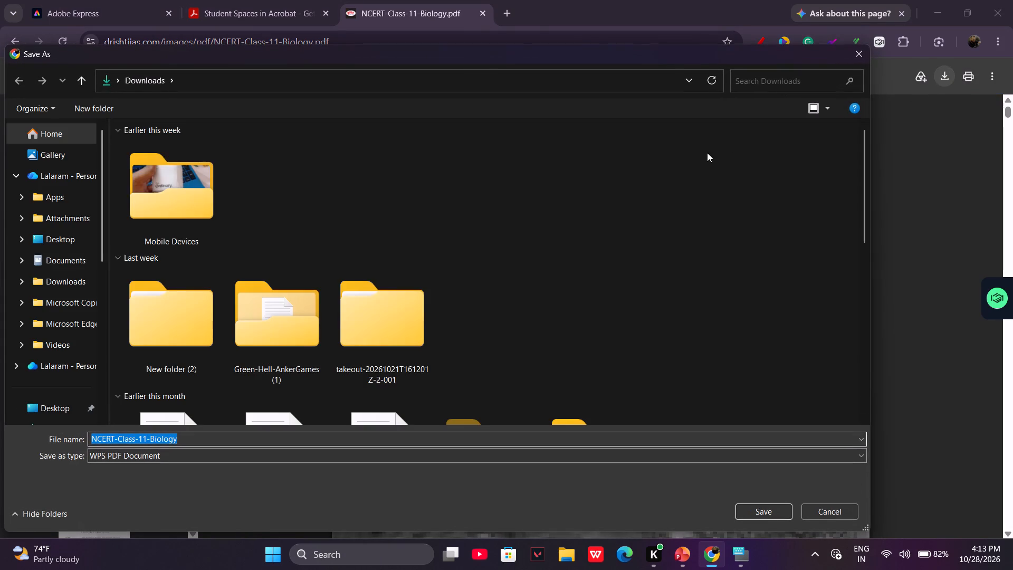
key(Return)
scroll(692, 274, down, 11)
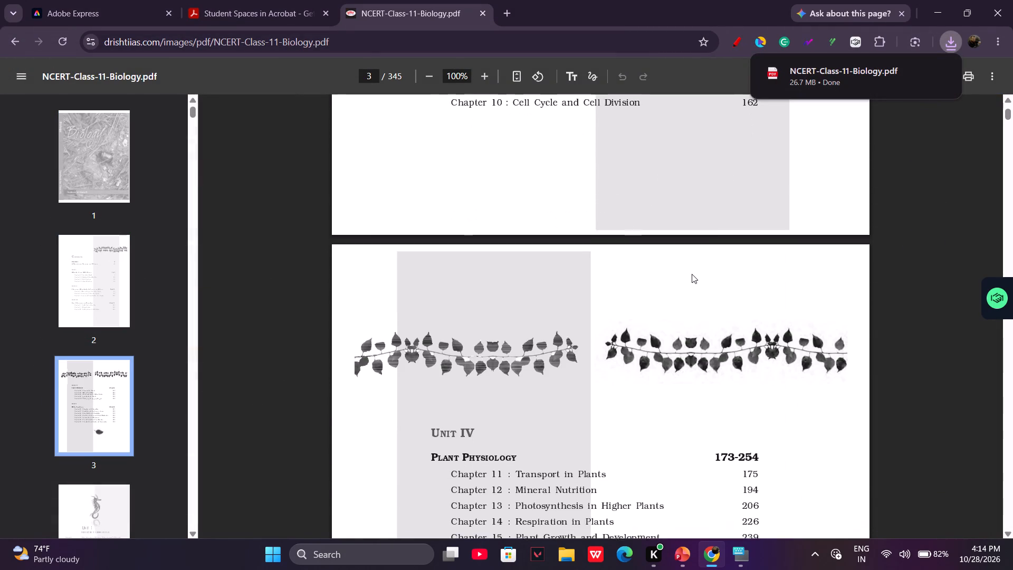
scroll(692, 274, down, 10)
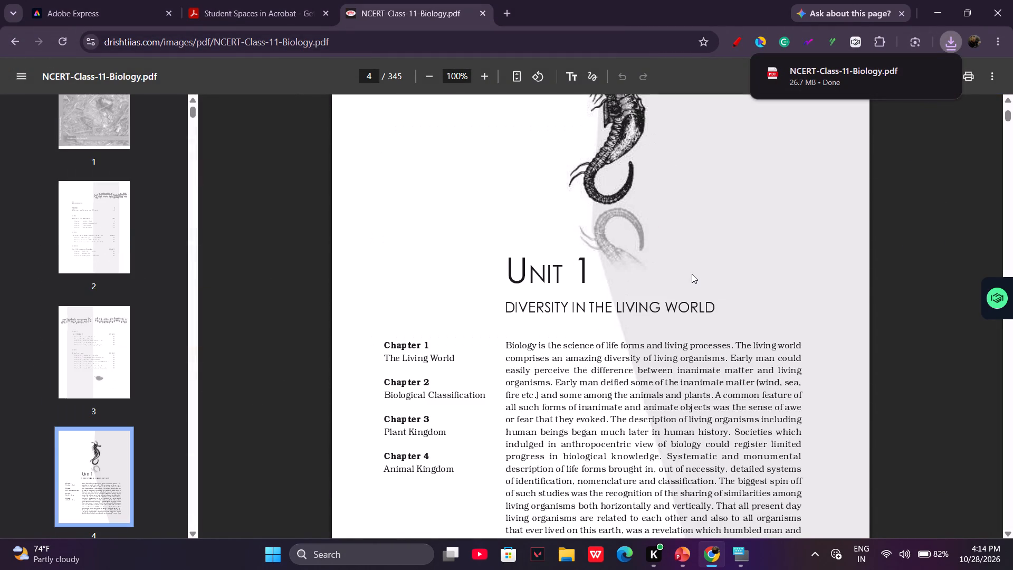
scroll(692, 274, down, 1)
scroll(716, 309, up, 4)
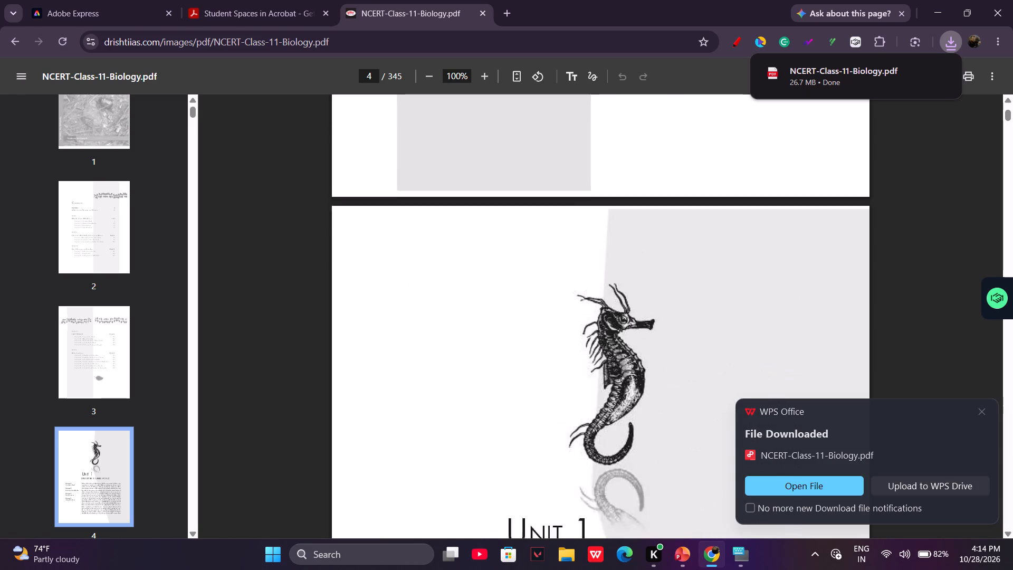
Return to Student Spaces and select NCERT-Class-11-Biology.pdf from the device as the file to upload.
click(296, 0)
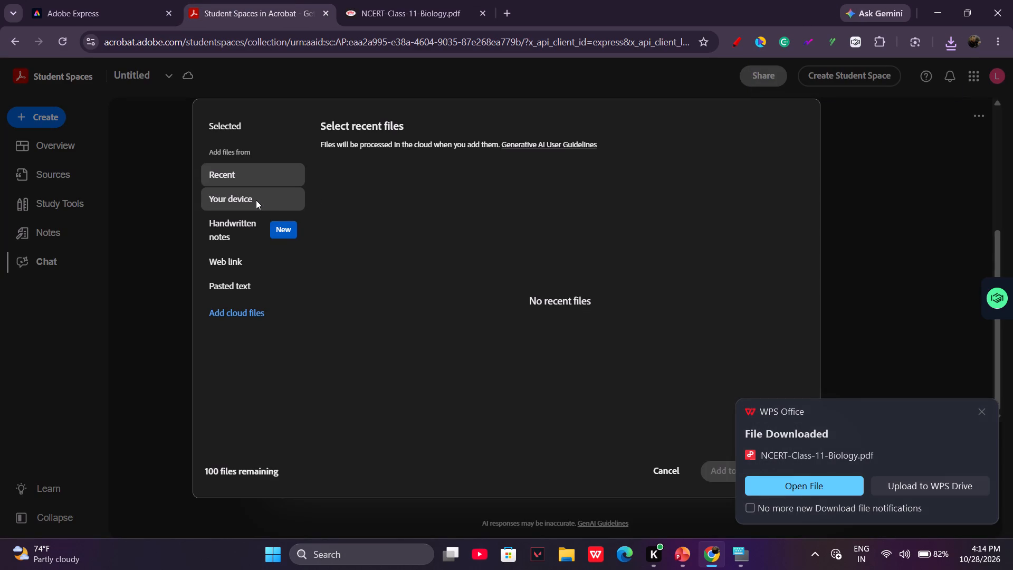
click(256, 200)
click(547, 349)
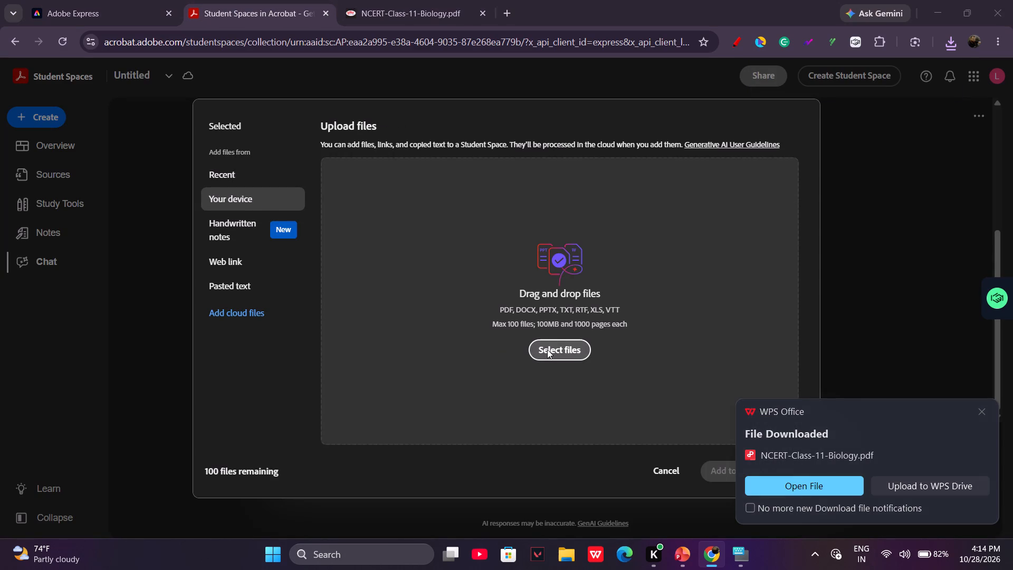
double_click(199, 174)
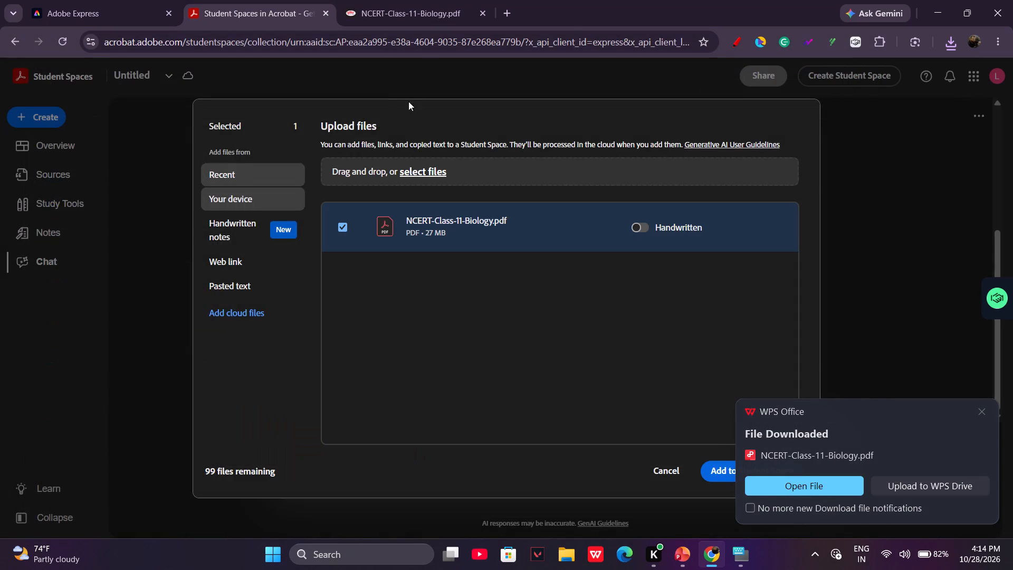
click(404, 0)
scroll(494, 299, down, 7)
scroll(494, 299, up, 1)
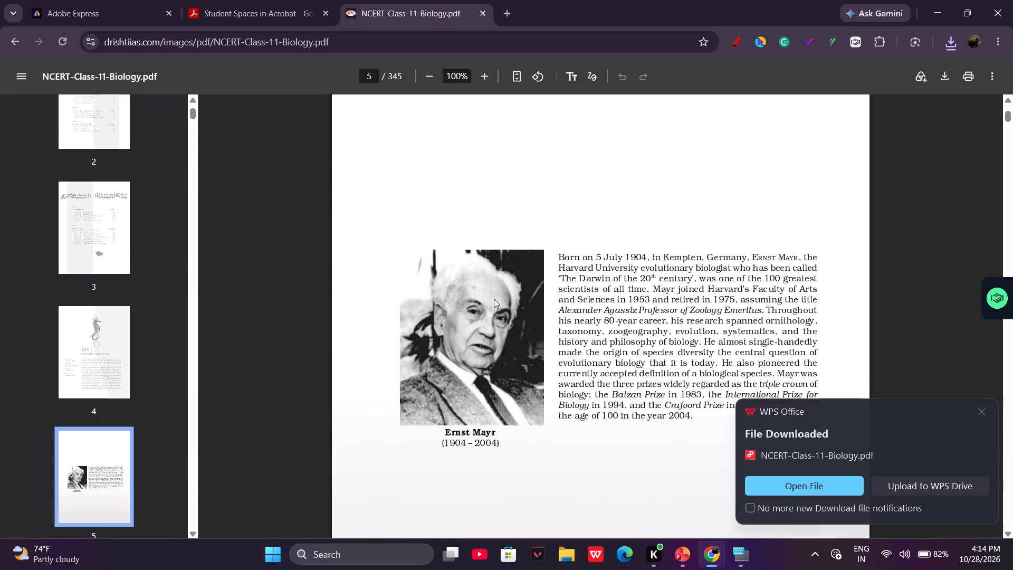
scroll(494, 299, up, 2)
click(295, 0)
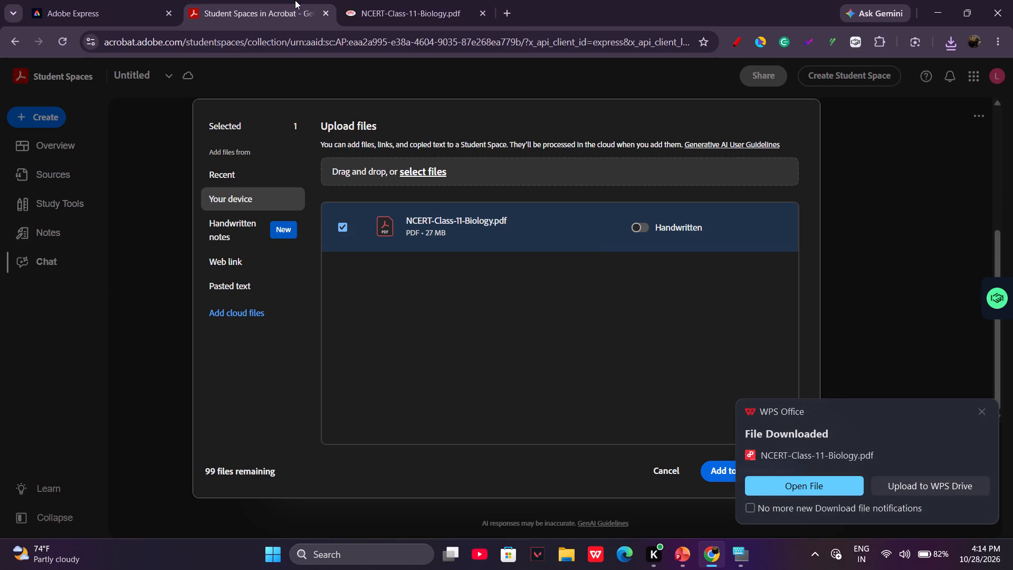
Add the selected biology PDF to the Student Space and dismiss the WPS Office download notification.
click(724, 476)
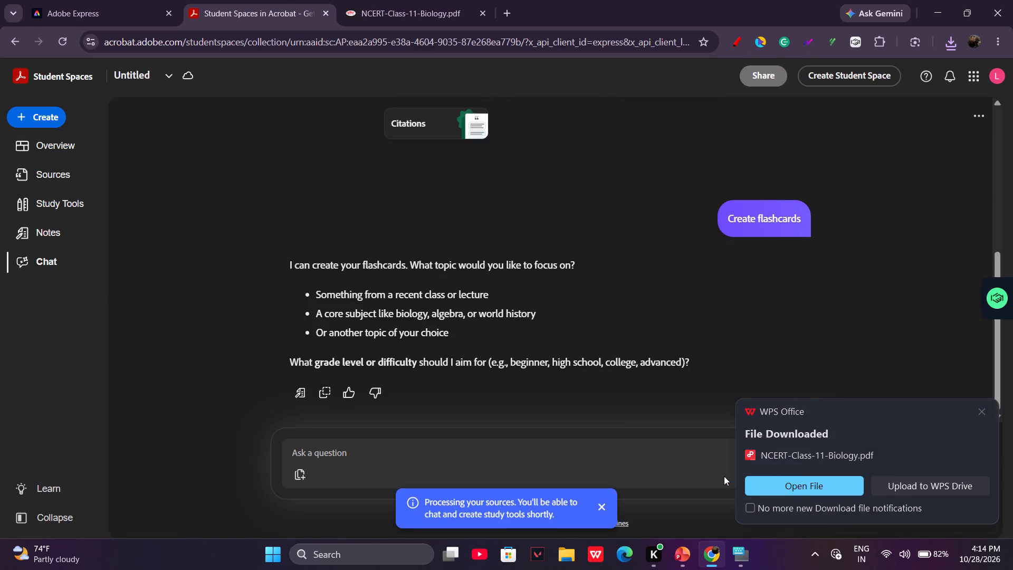
click(986, 409)
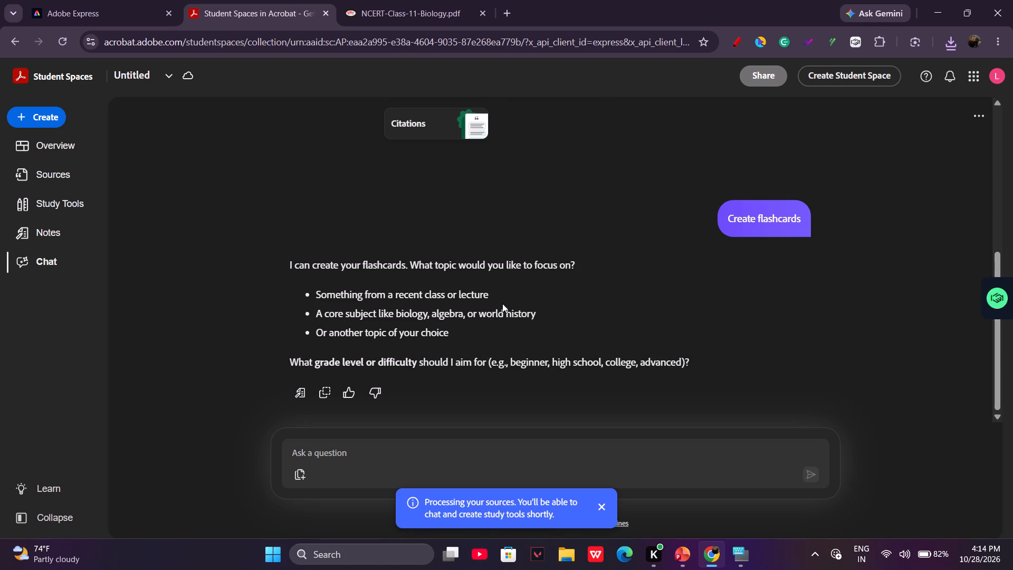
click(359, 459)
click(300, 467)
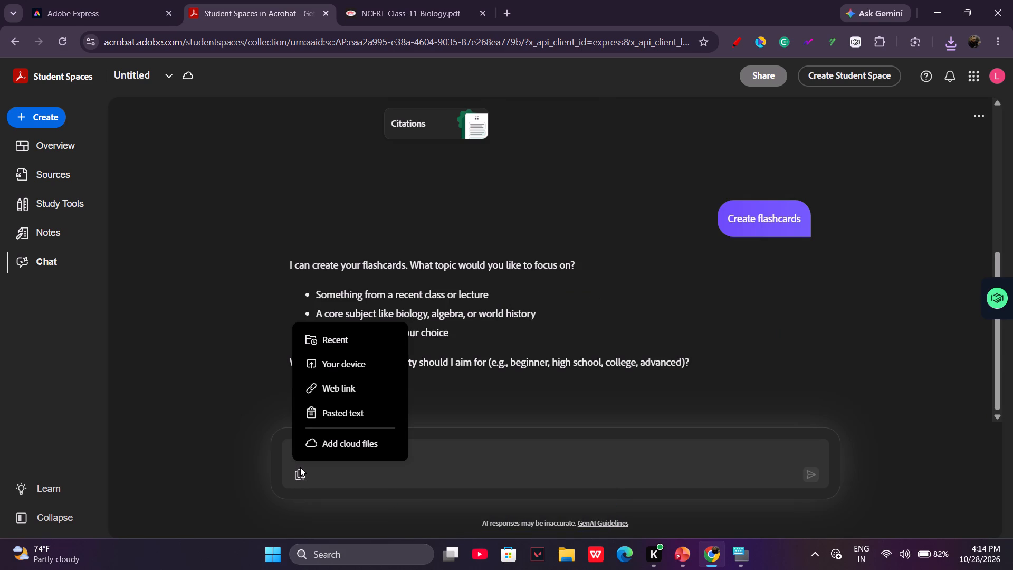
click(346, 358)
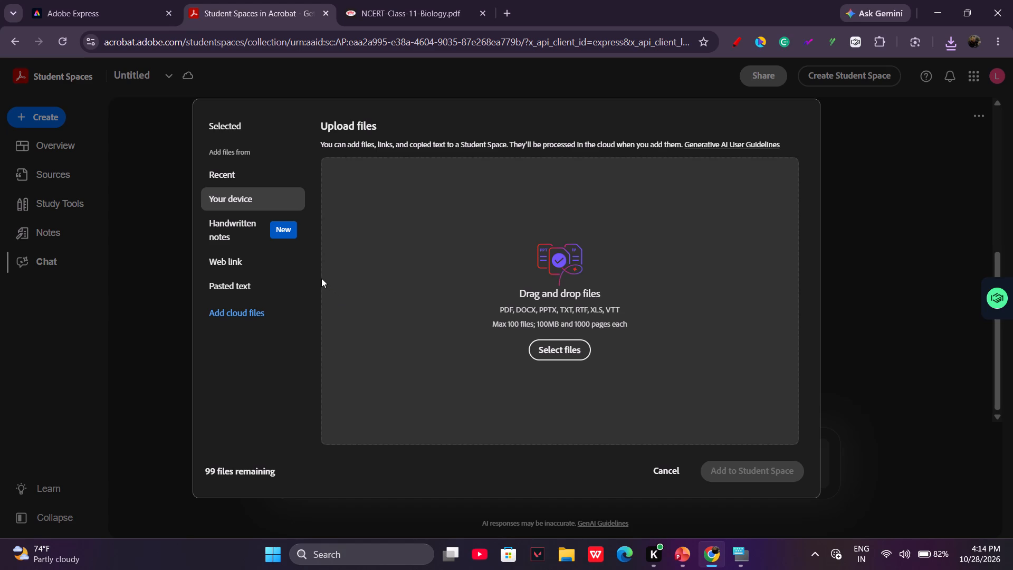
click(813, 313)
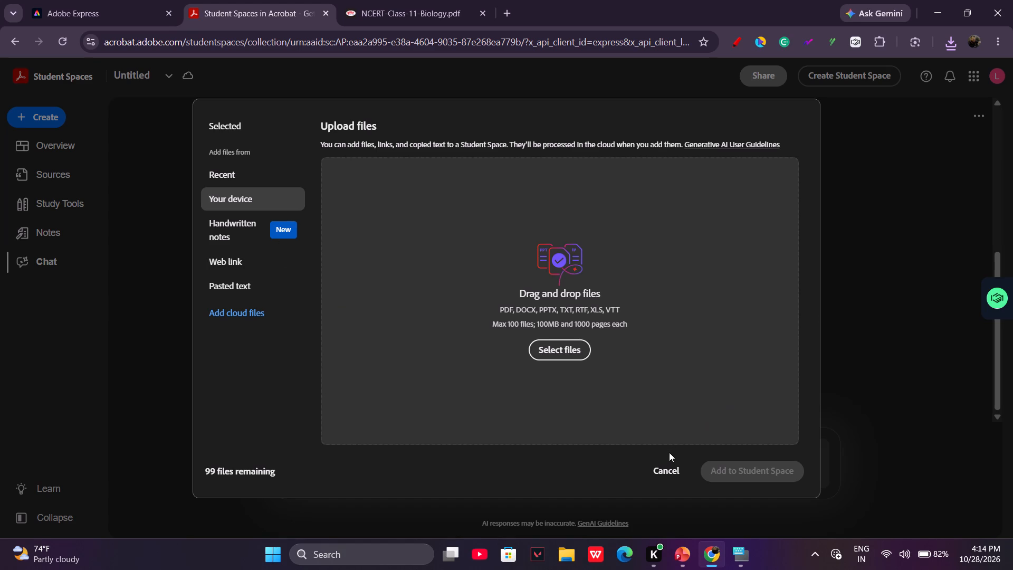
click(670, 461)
Request Flashcards from the study tools offered in the Student Space chat.
scroll(616, 366, down, 4)
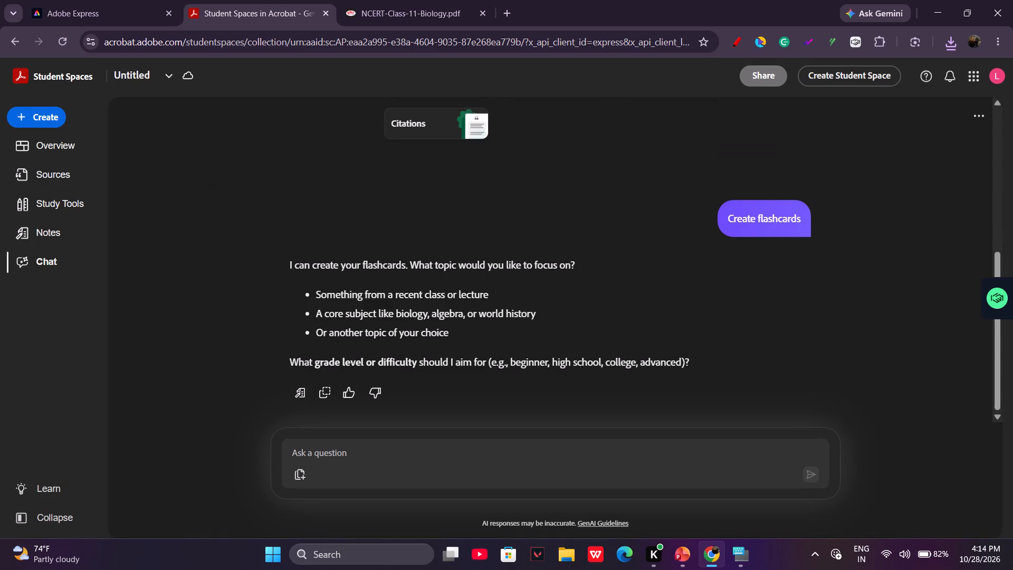
scroll(571, 299, up, 1)
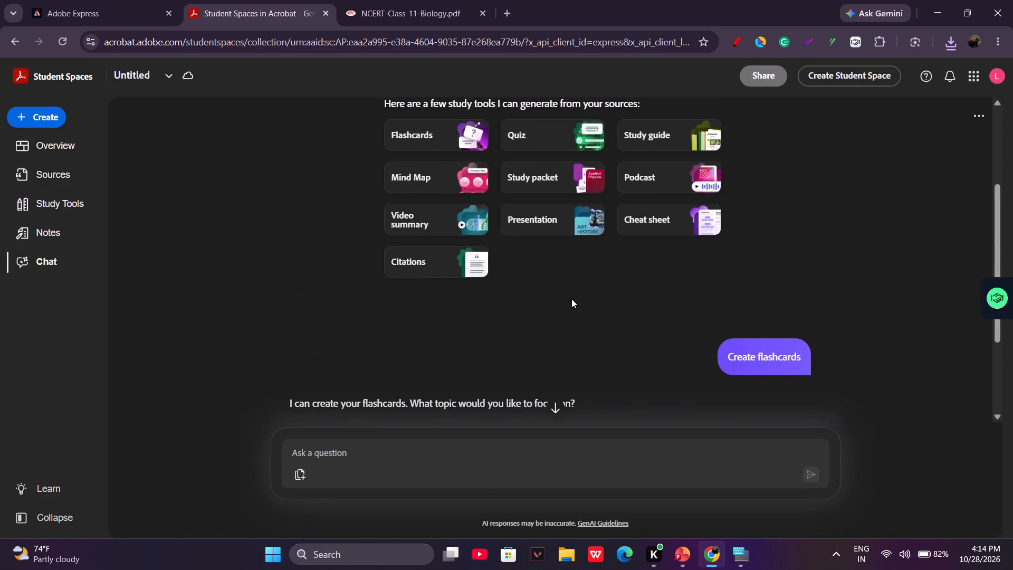
scroll(571, 299, up, 1)
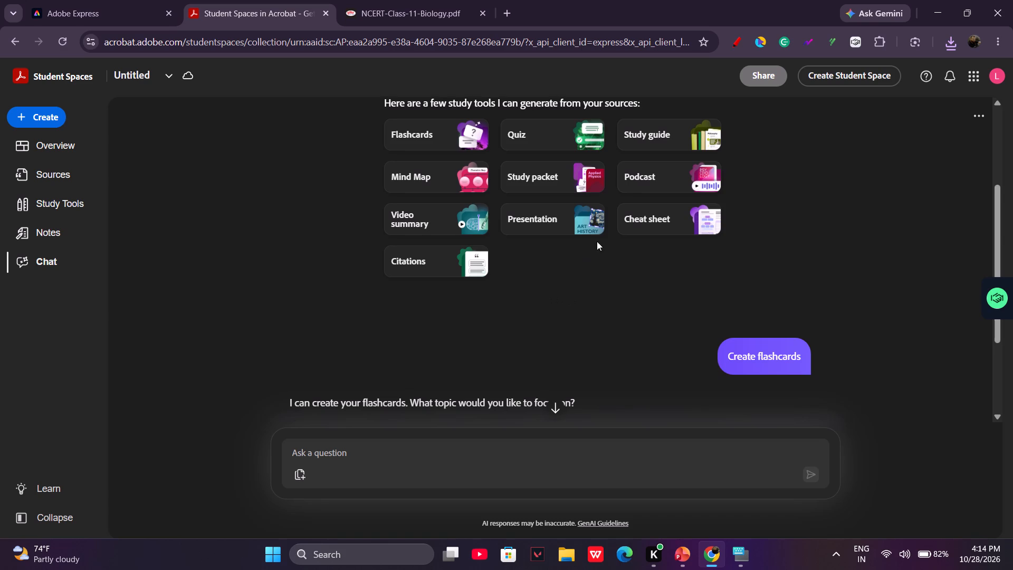
click(456, 120)
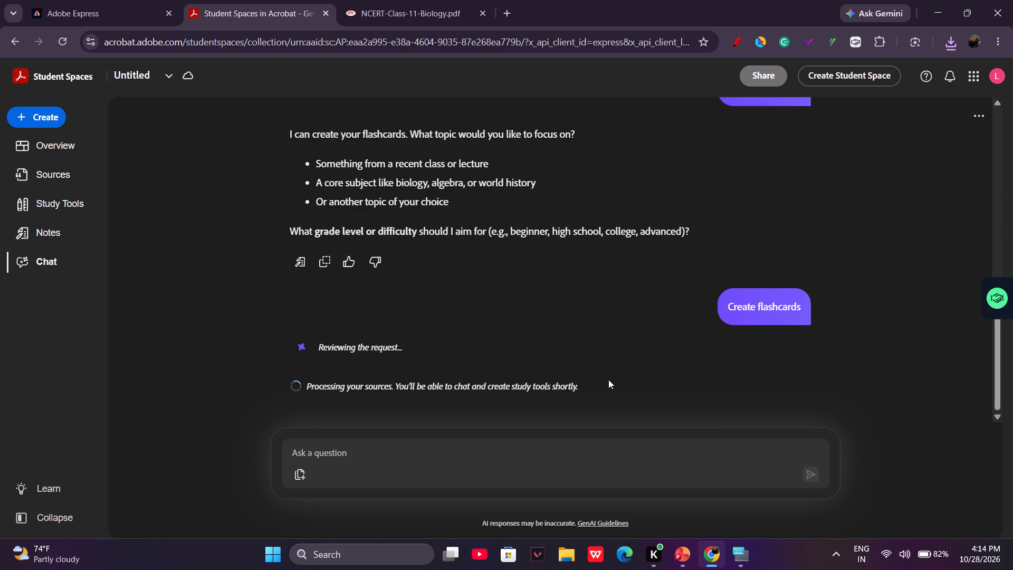
scroll(608, 379, down, 1)
View the Student Space's sources to check the upload of the biology PDF.
scroll(616, 395, up, 7)
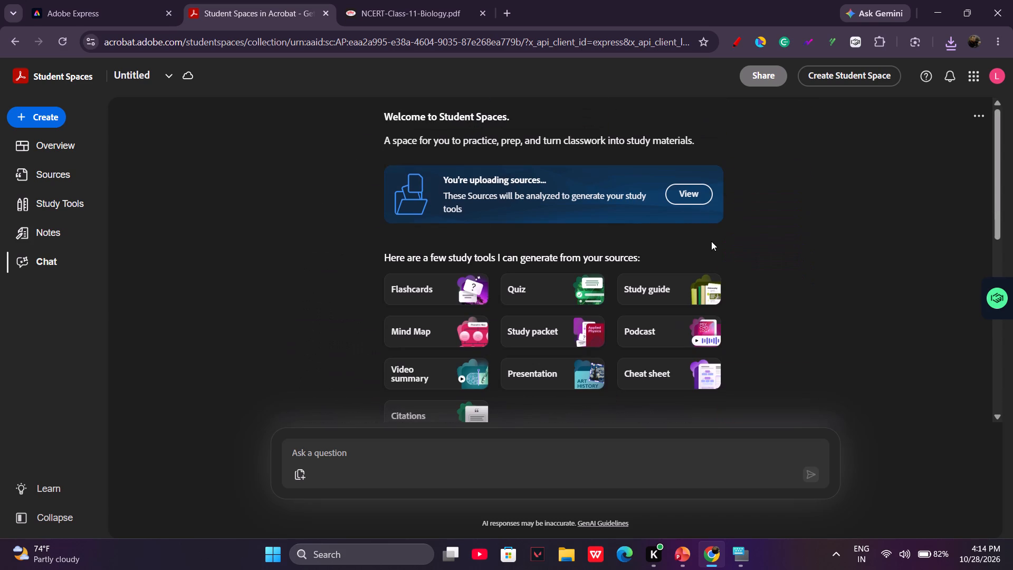
click(690, 196)
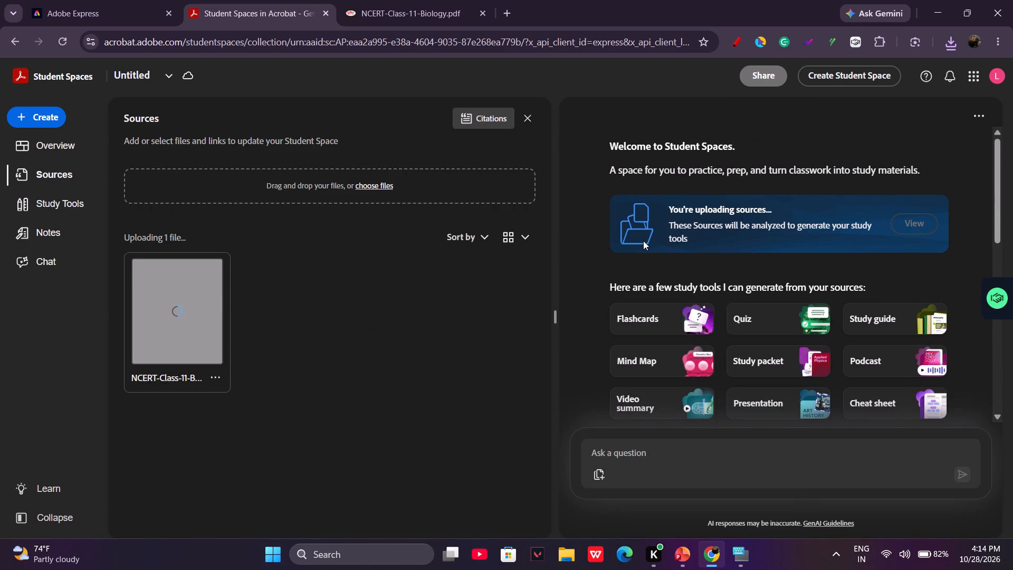
Look over the Unit 1 page of the biology PDF and return to Student Spaces to check the upload.
click(409, 0)
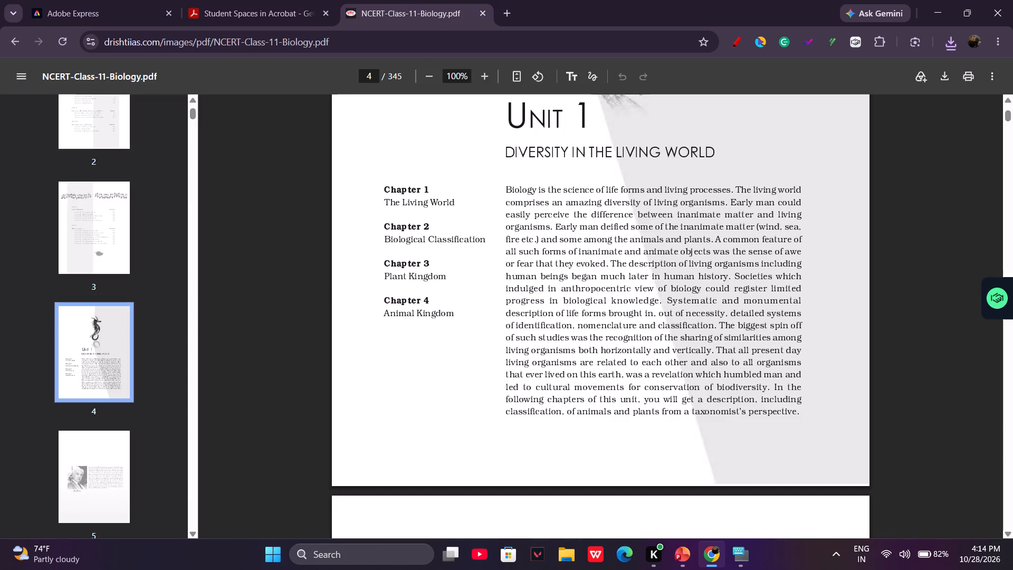
scroll(525, 323, down, 3)
scroll(648, 412, up, 2)
click(314, 0)
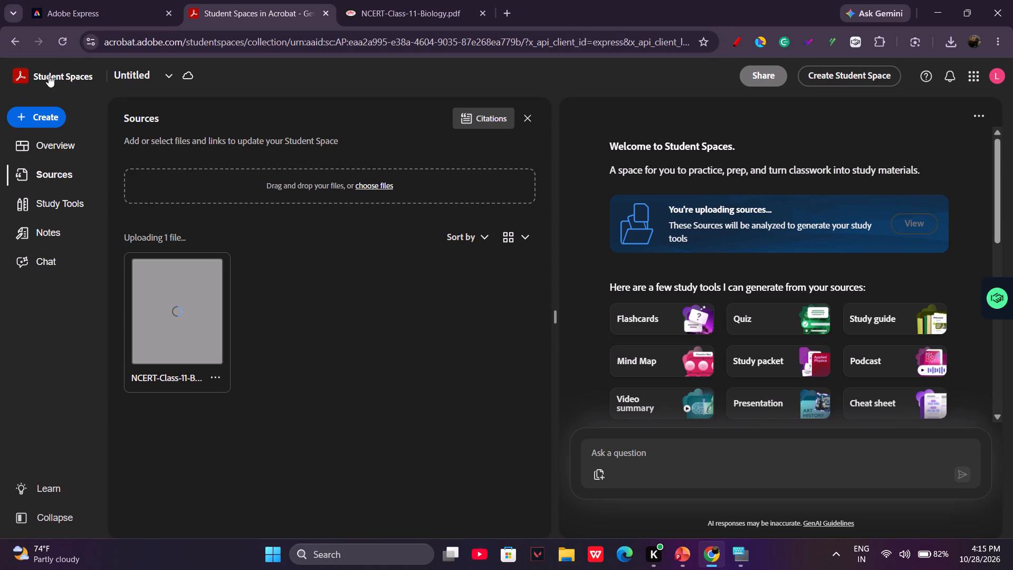
Switch to Adobe Express and create a new presentation from the standard and suggested formats.
click(66, 5)
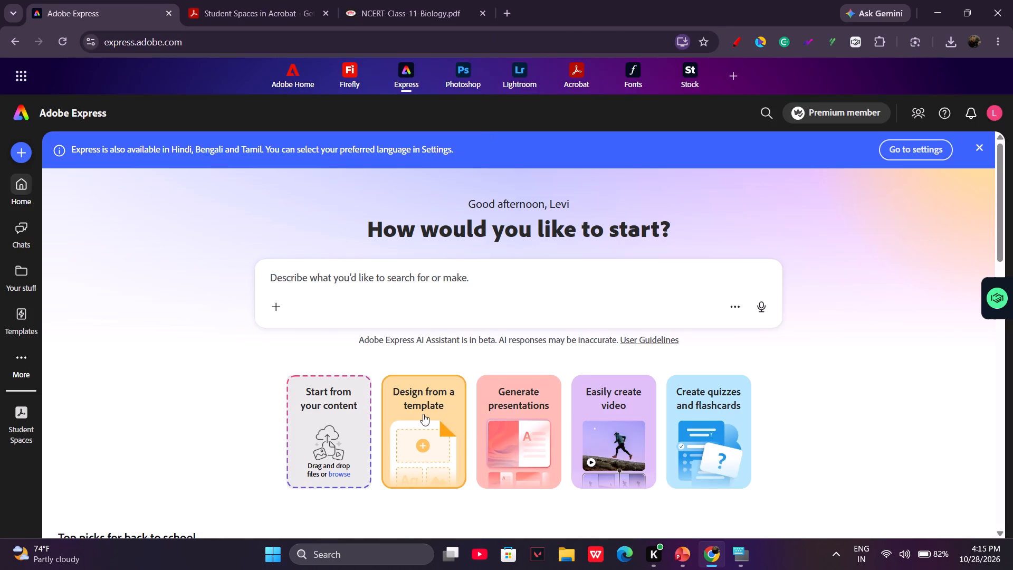
scroll(267, 408, up, 3)
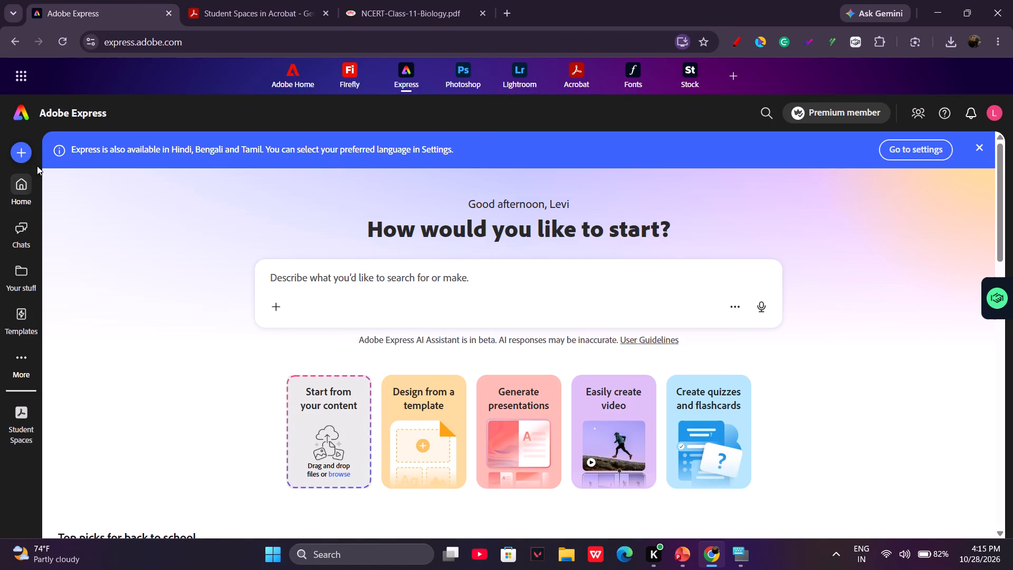
click(26, 150)
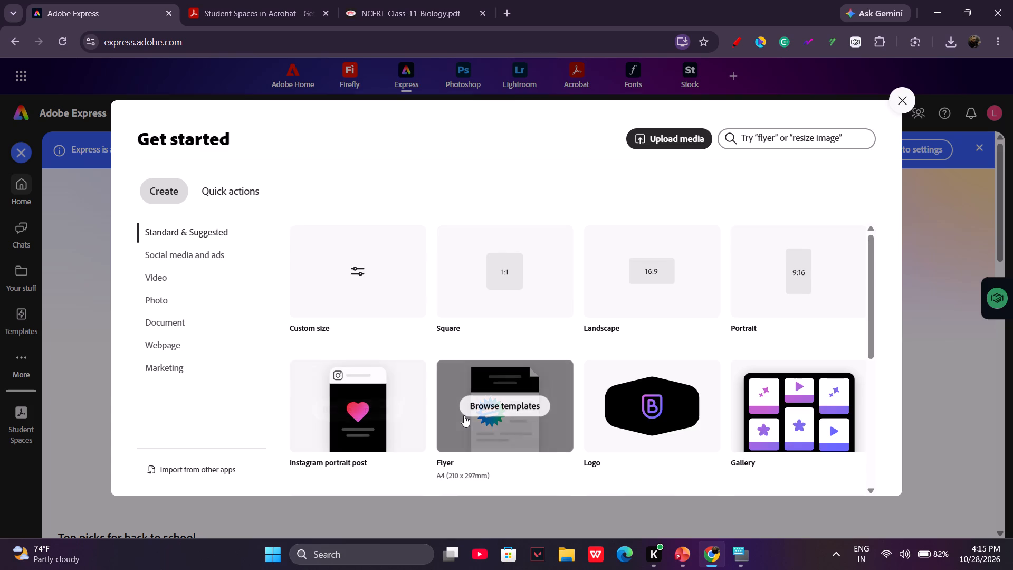
scroll(464, 415, down, 2)
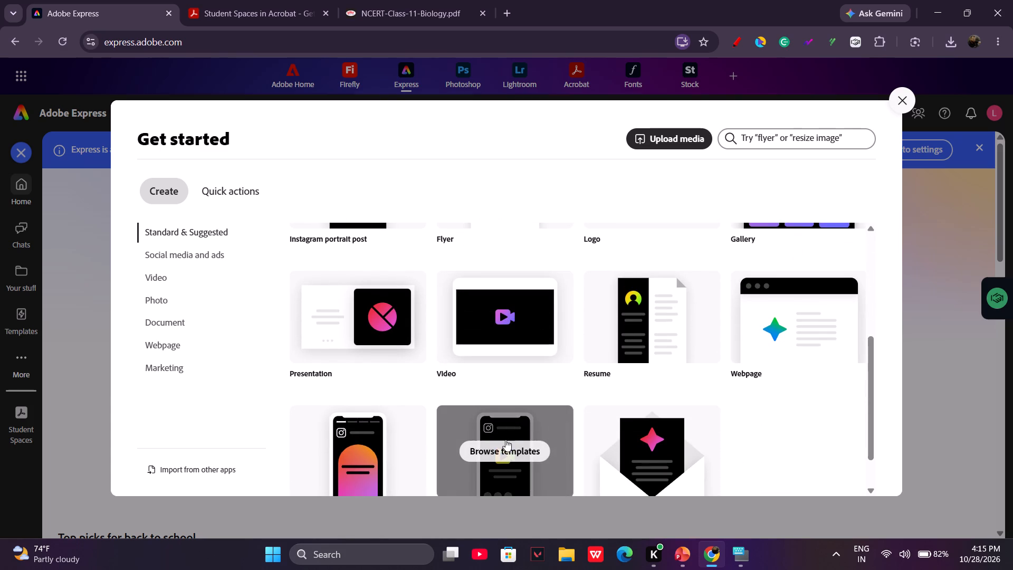
scroll(505, 440, down, 1)
scroll(576, 425, up, 1)
scroll(471, 405, down, 2)
scroll(471, 405, up, 1)
click(347, 328)
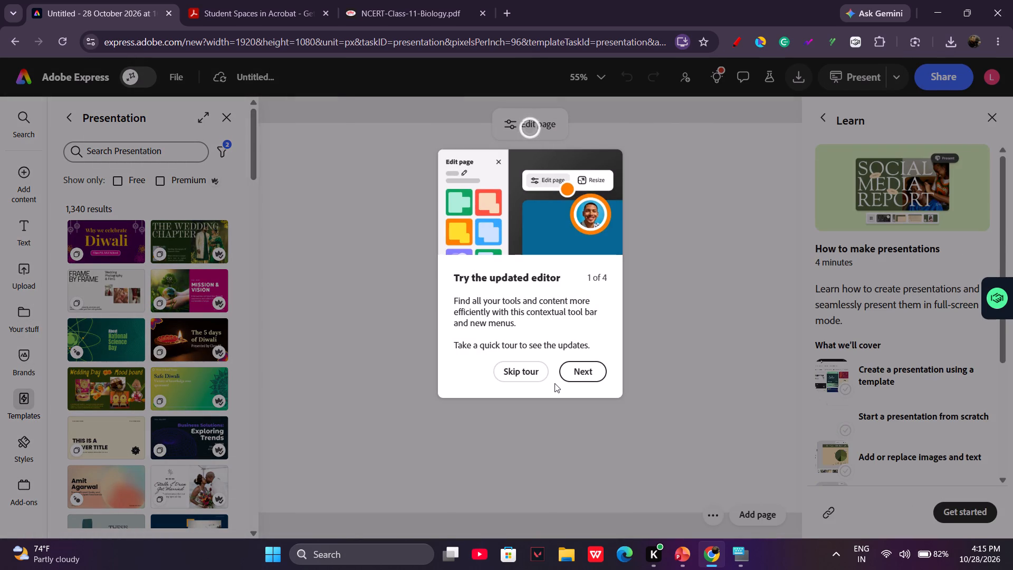
Advance through the tour of the updated editor and close the file options.
click(606, 371)
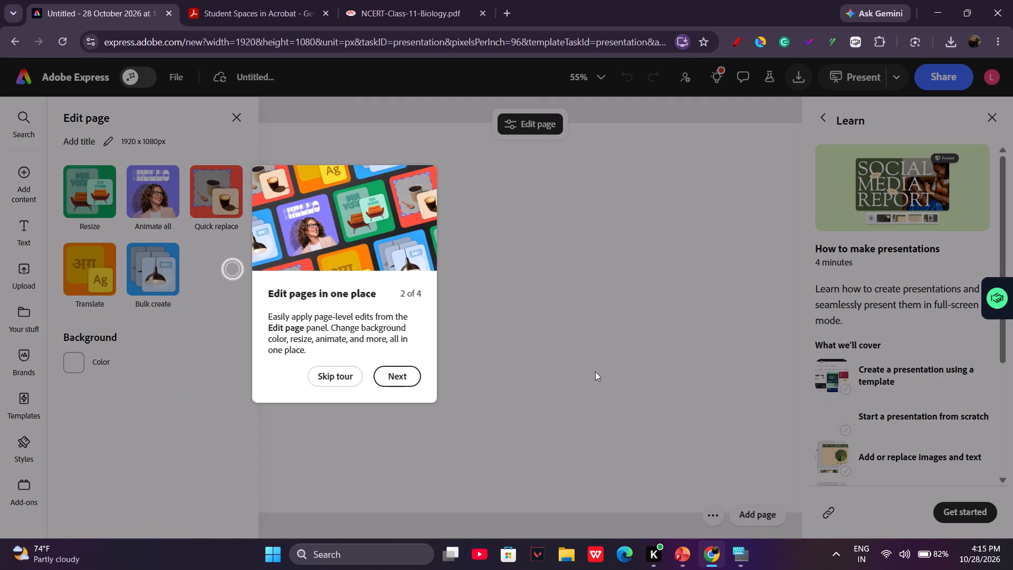
click(409, 373)
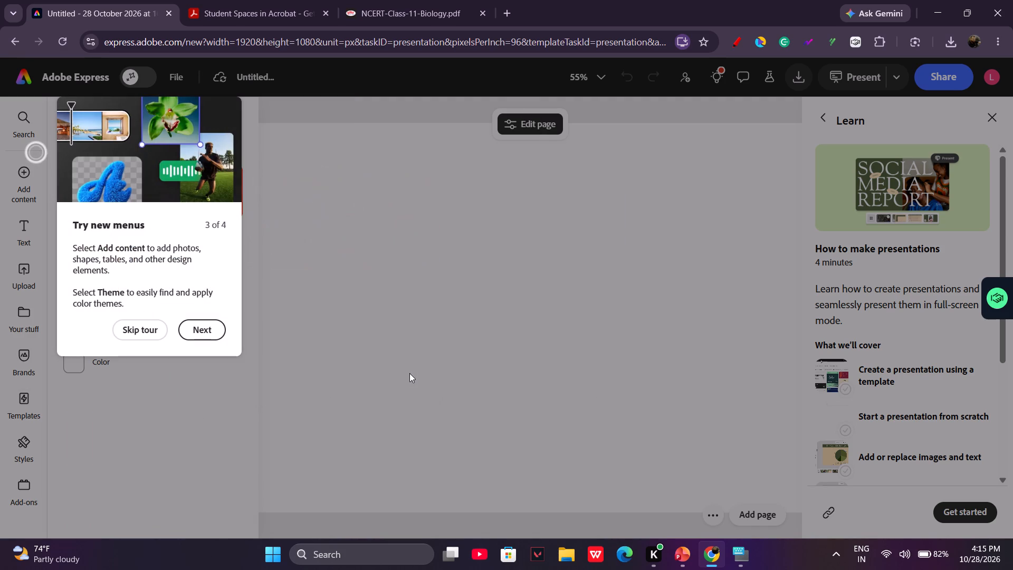
click(217, 331)
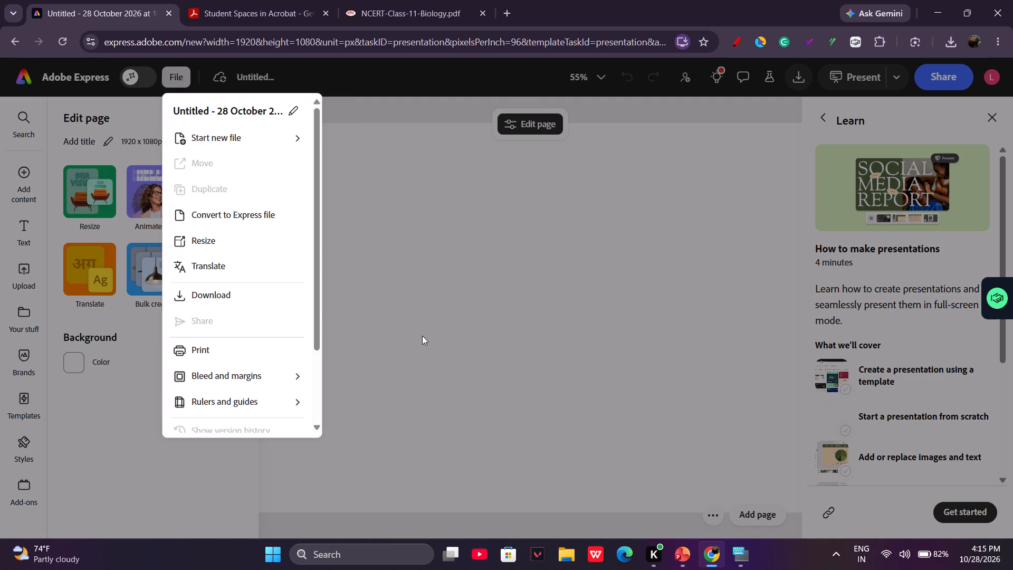
click(422, 336)
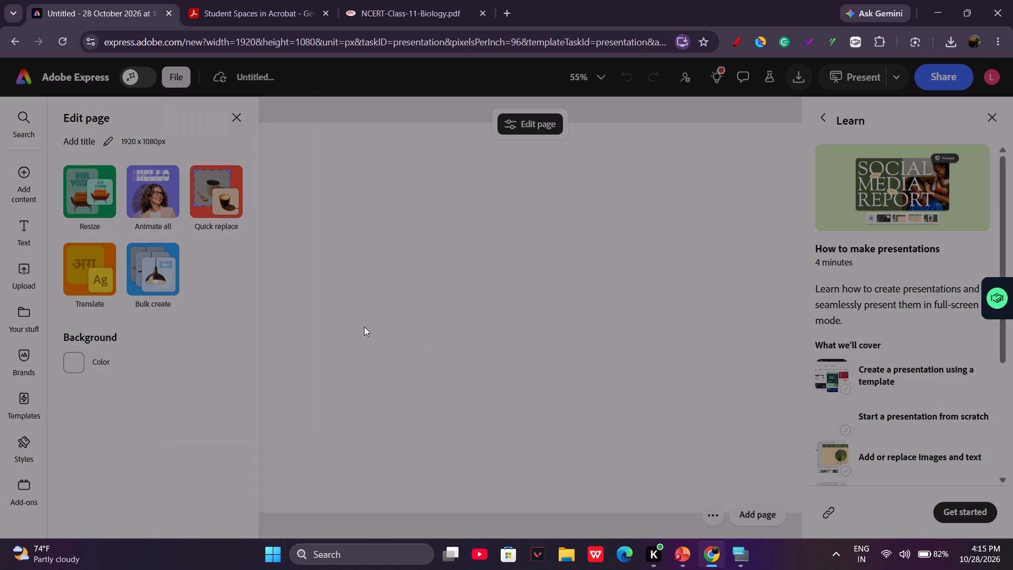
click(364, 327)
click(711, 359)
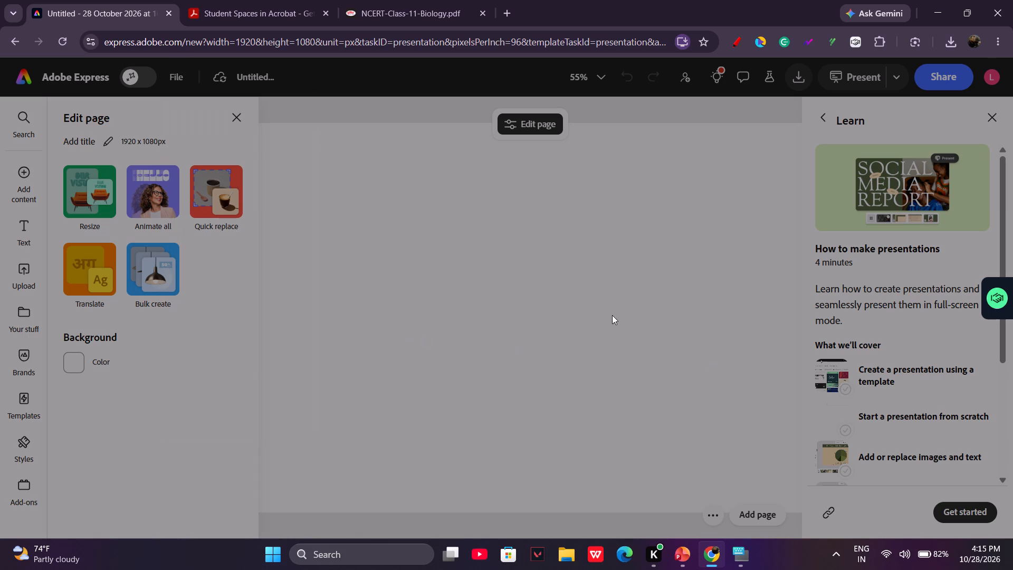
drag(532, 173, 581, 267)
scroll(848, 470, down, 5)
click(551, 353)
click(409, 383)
Reload the unresponsive presentation editor, checking the biology PDF and Student Spaces pages while it loads.
click(57, 37)
click(340, 0)
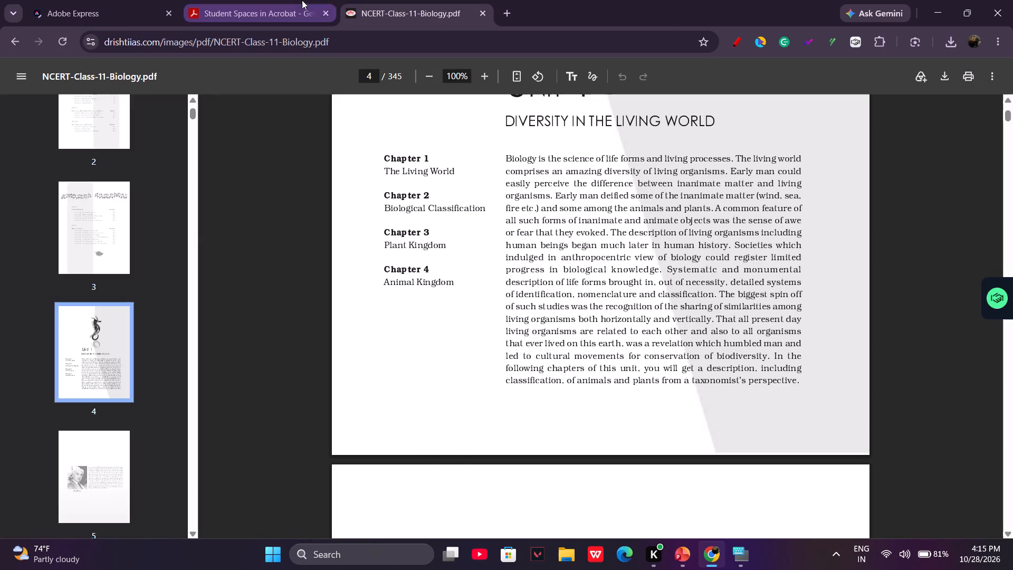
click(302, 0)
click(130, 0)
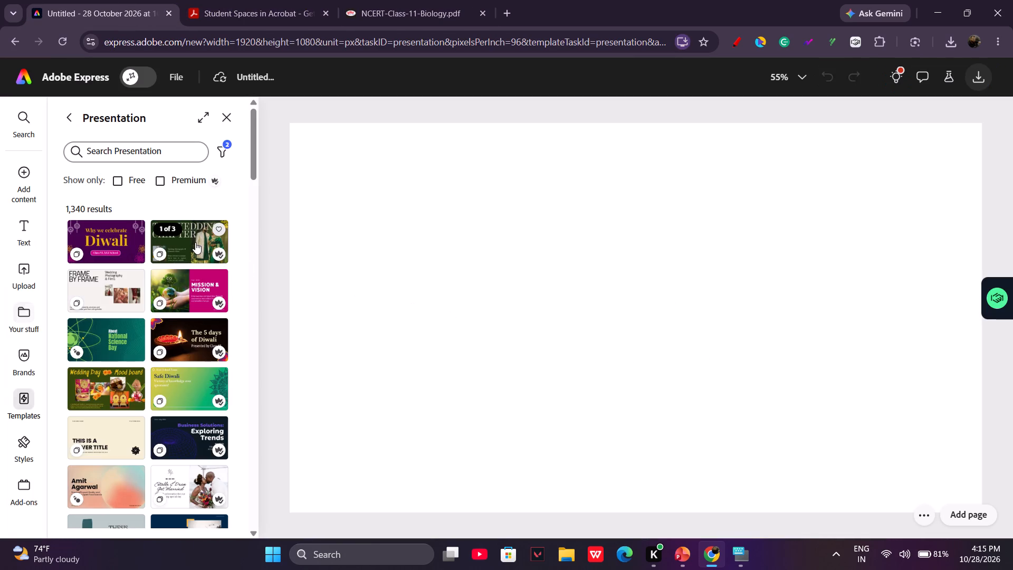
Apply the purple "Why we celebrate Diwali" template to the presentation.
click(100, 250)
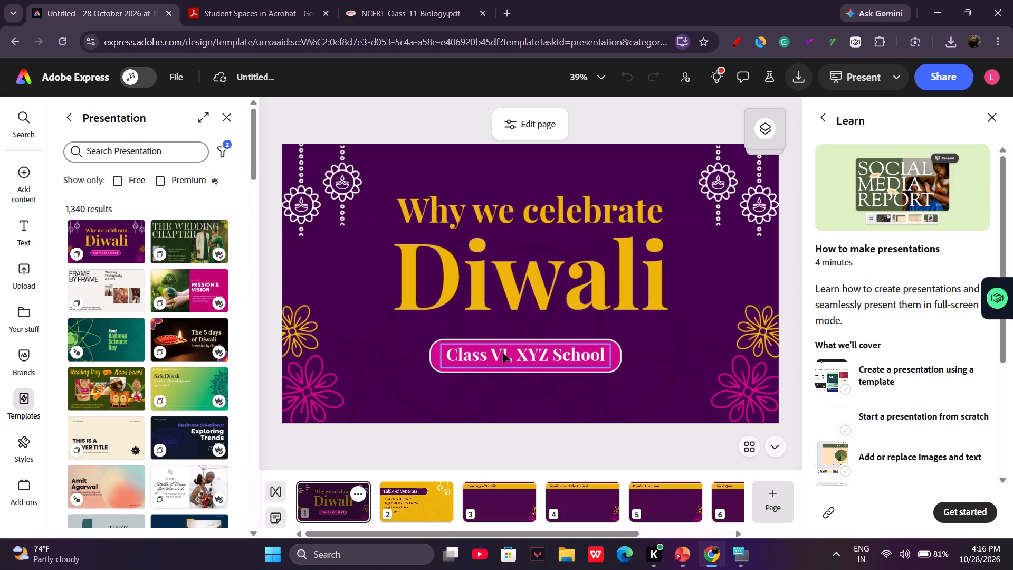
Delete the "Class VI, XYZ School" text from the pink label on the cover slide and dismiss the quick tip.
click(523, 359)
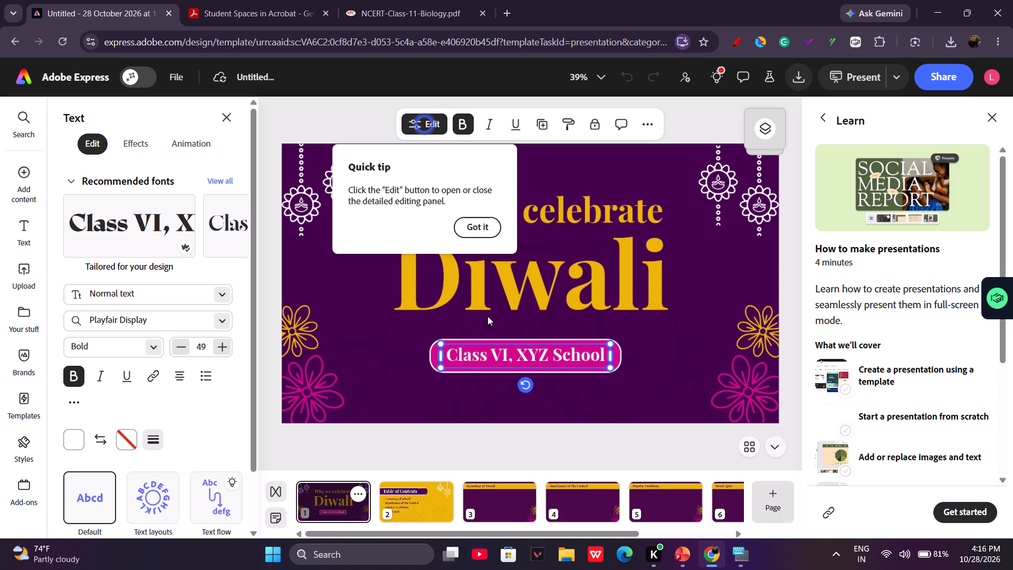
key(BackSpace)
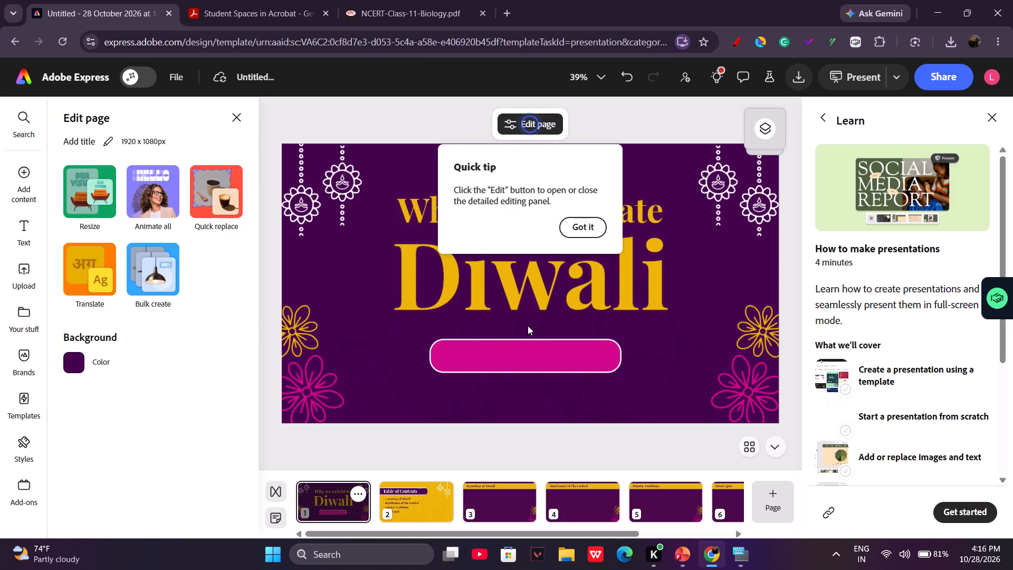
click(511, 347)
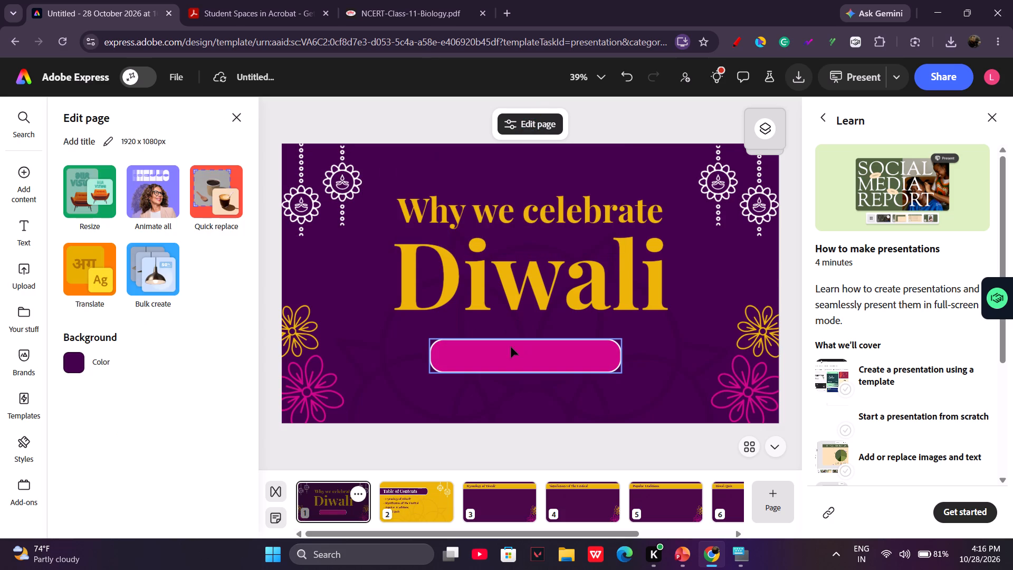
key(d)
Add a Title-style text box reading "Not In Class" to the cover slide.
click(18, 217)
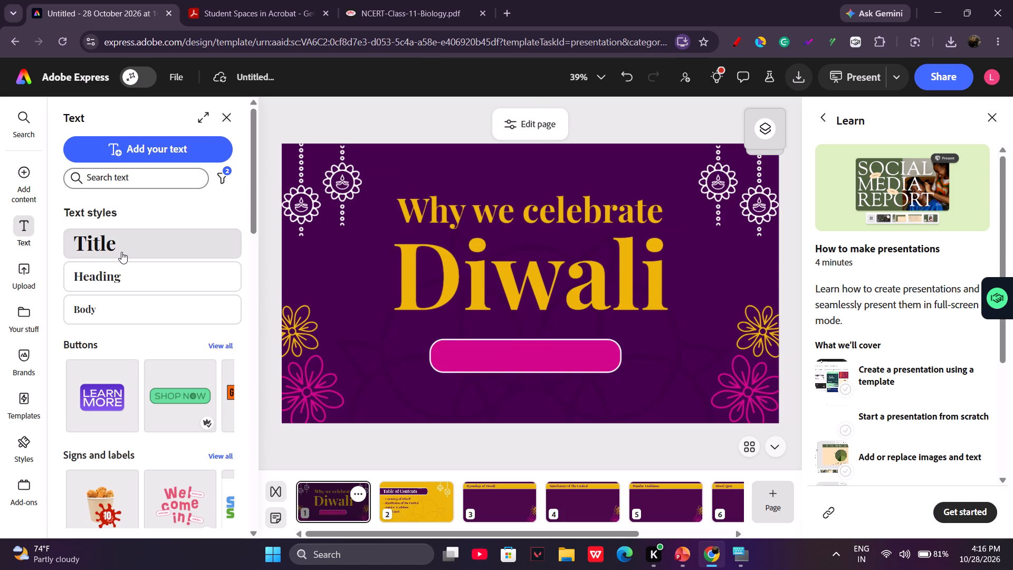
click(102, 246)
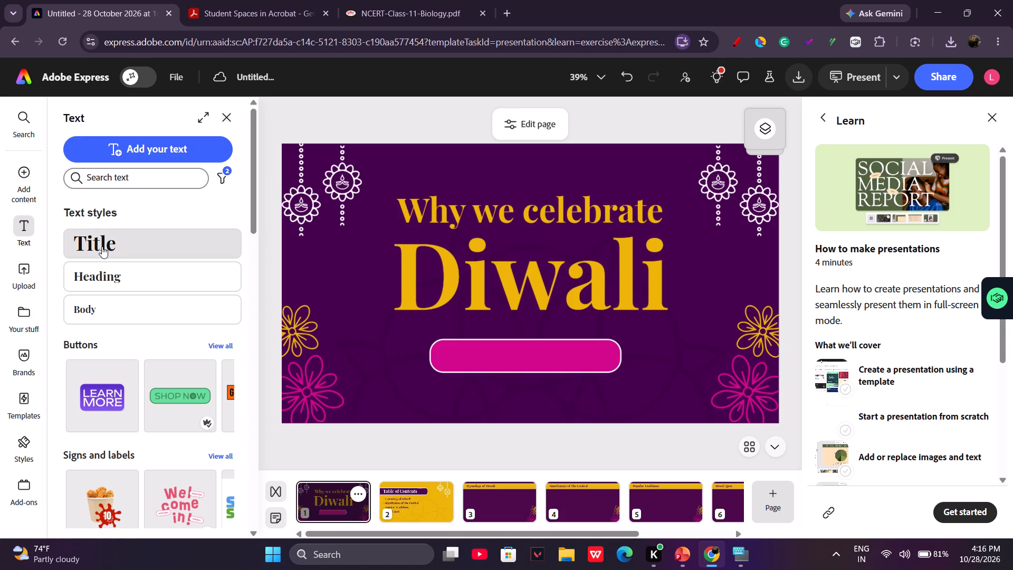
key(BackSpace)
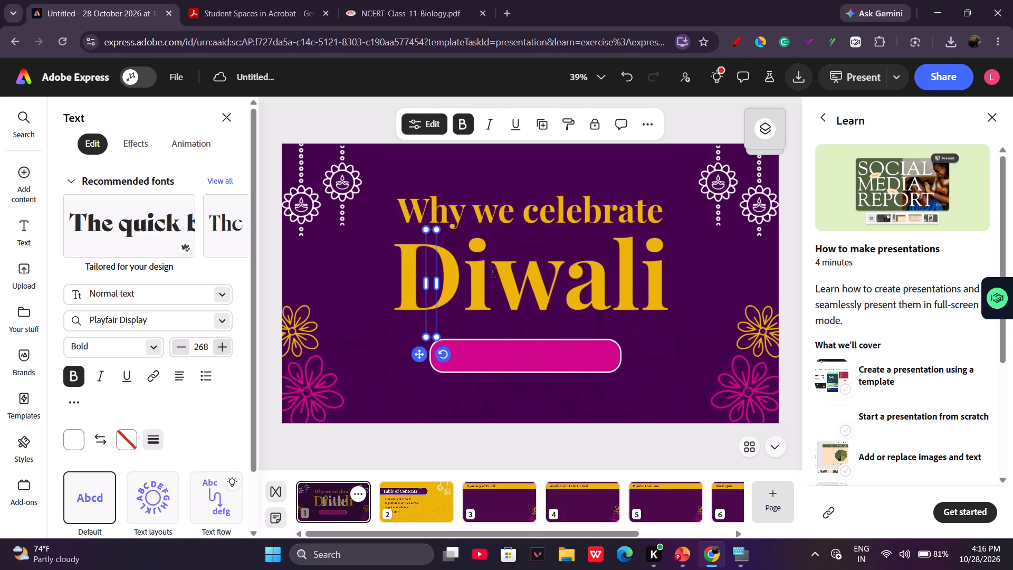
text(wh)
key(BackSpace)
key(BackSpace)
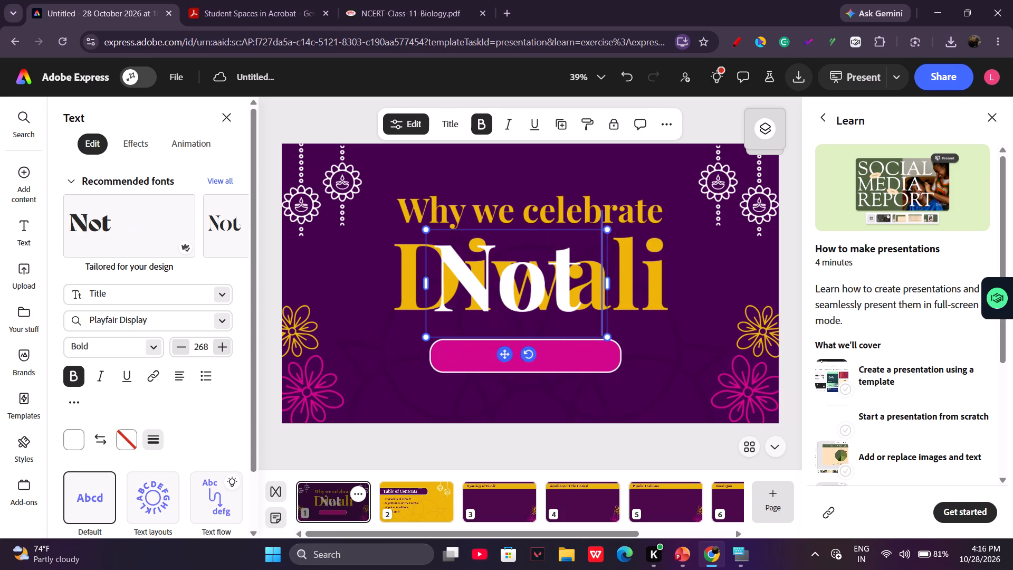
key(a)
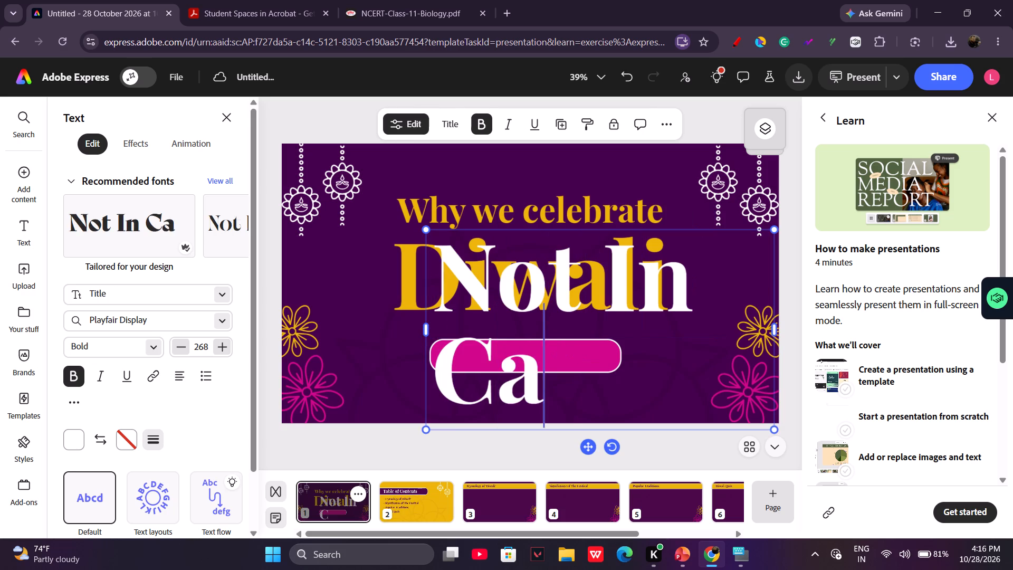
key(BackSpace)
text(lass)
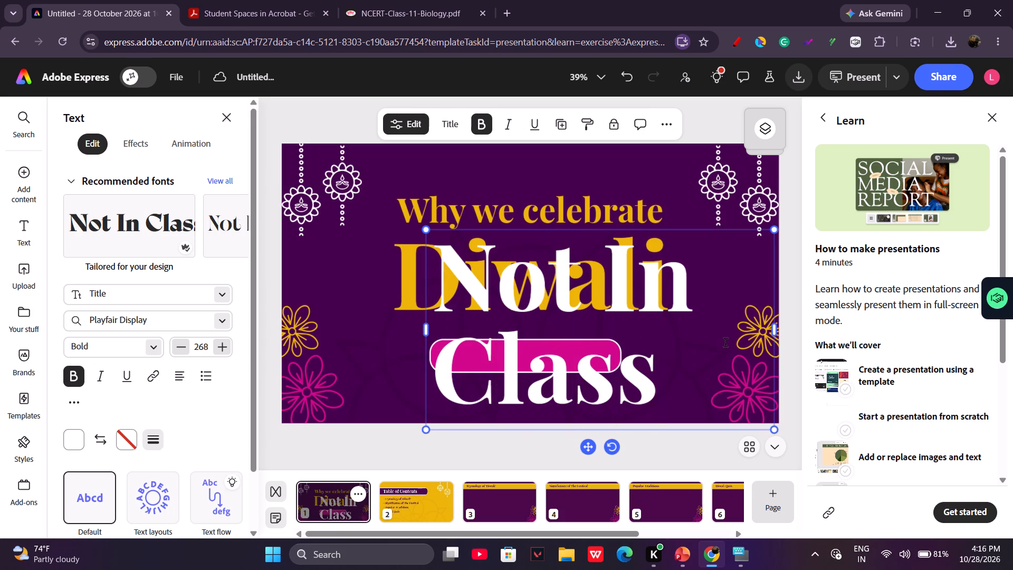
Scale the "Not In Class" text down to font size 94.
drag(773, 432, 735, 415)
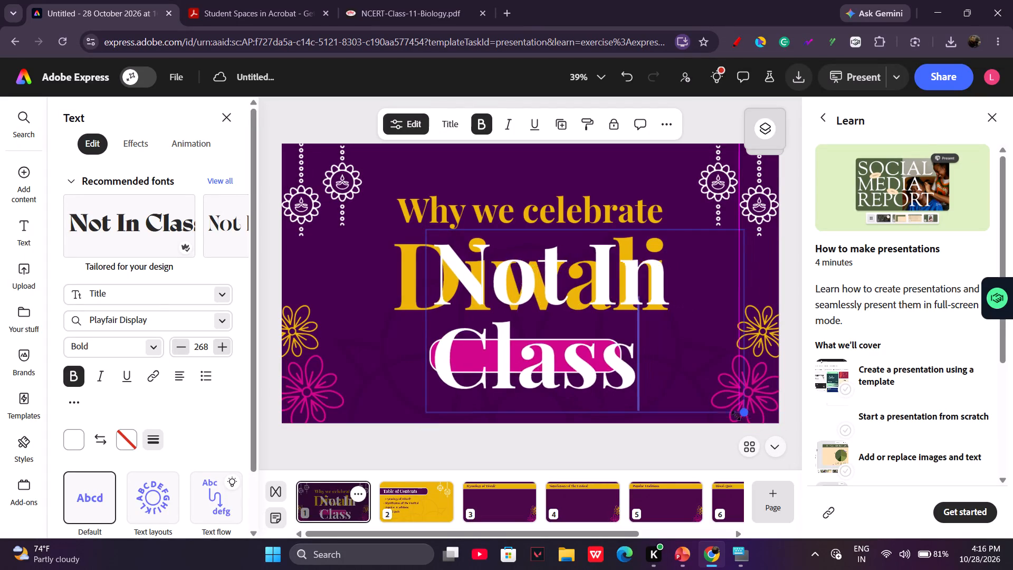
drag(735, 415, 559, 297)
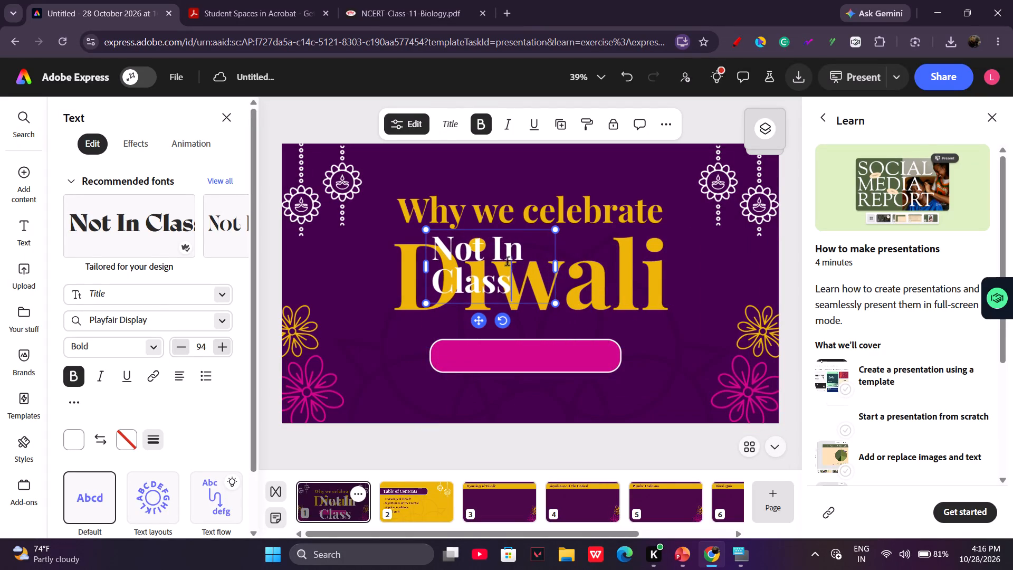
Remove "Not In" from the new title text so that only "Class" is left.
click(432, 291)
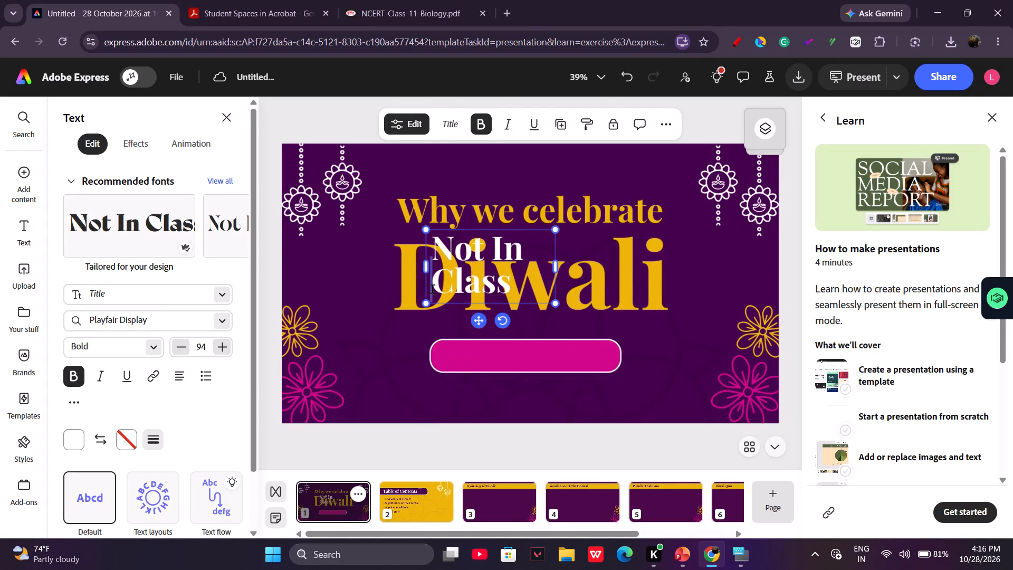
key(BackSpace)
key(space)
key(BackSpace)
key(BackSpace)
key(BackSpace)
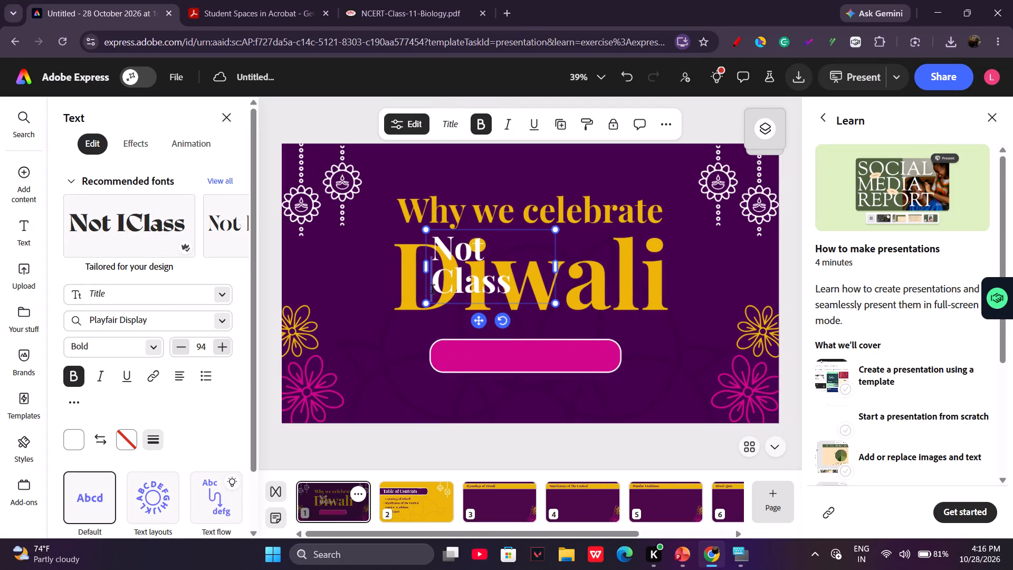
key(BackSpace)
key(BackSpace)
key(BackSpace)
key(BackSpace)
key(BackSpace)
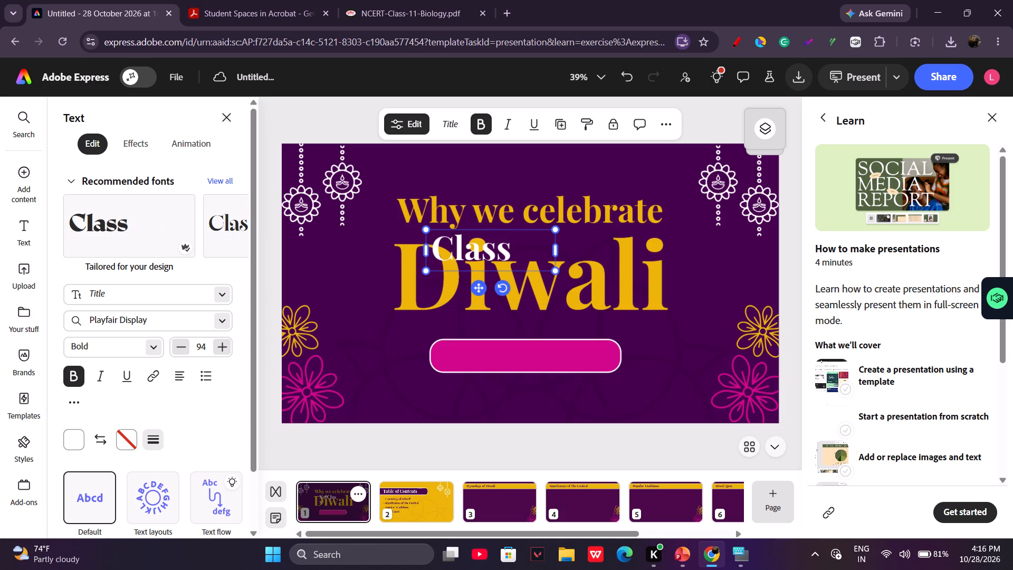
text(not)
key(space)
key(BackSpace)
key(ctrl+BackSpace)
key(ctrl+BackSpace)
Widen the "Class" text box on the cover slide and extend its text to read "Class = out of".
drag(557, 245, 560, 246)
drag(560, 246, 651, 248)
click(538, 242)
key(space)
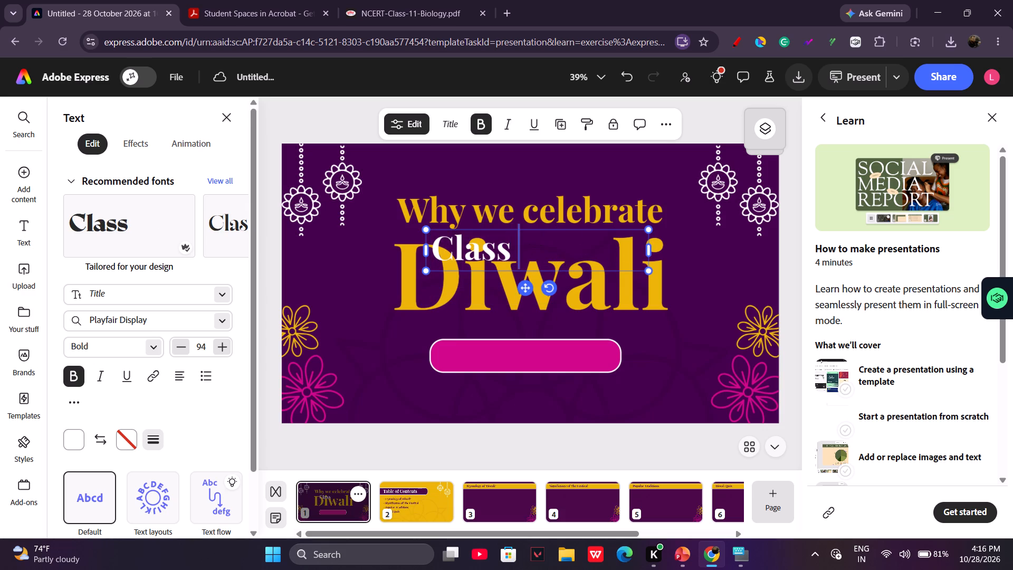
key(shift+BackSpace)
key(space)
text(= out oc)
key(BackSpace)
key(f)
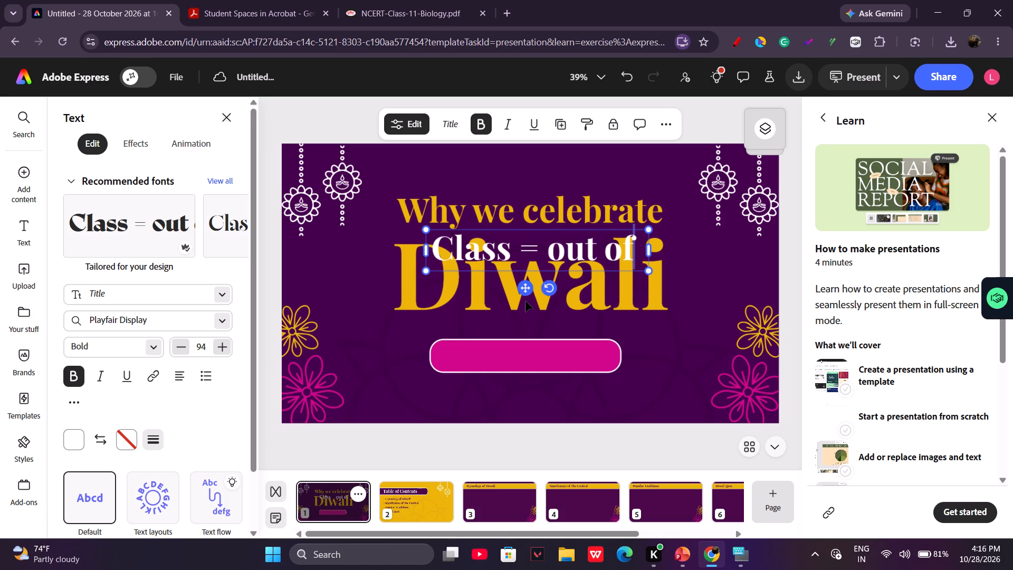
Move the "Class = out of" text onto the pink label and scale it down to font size 74 to fit inside.
drag(521, 294, 520, 384)
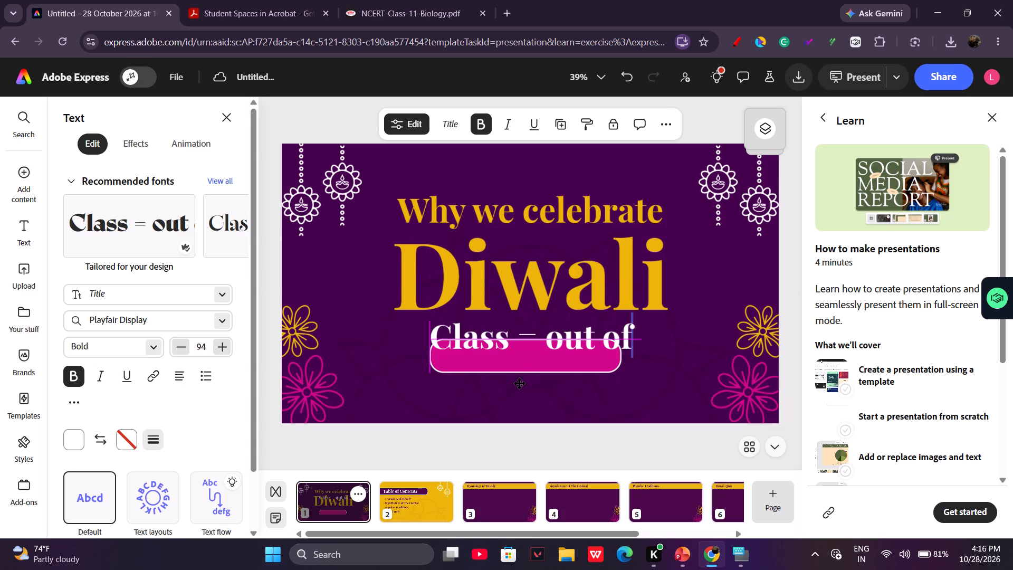
drag(520, 384, 517, 397)
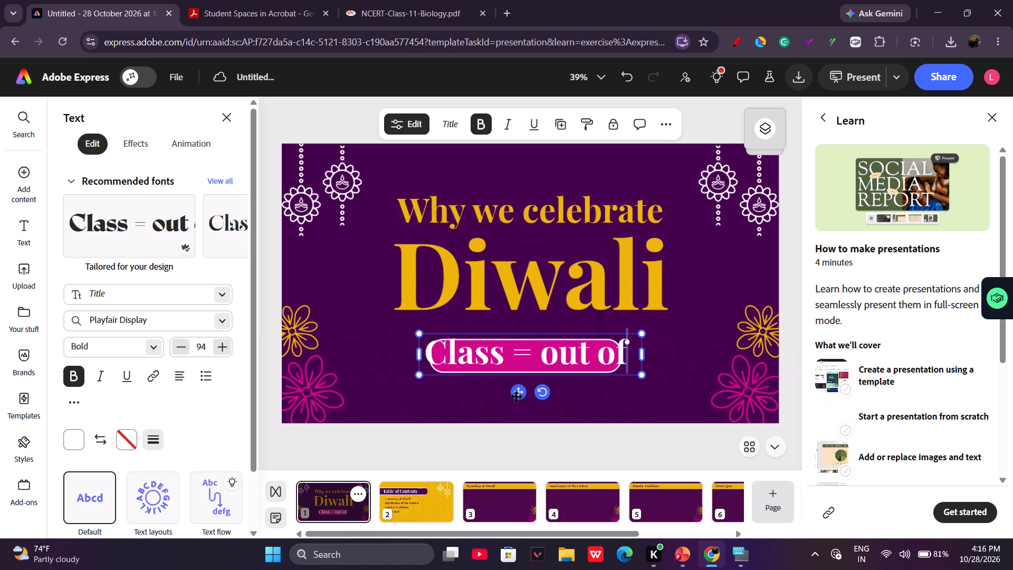
click(645, 358)
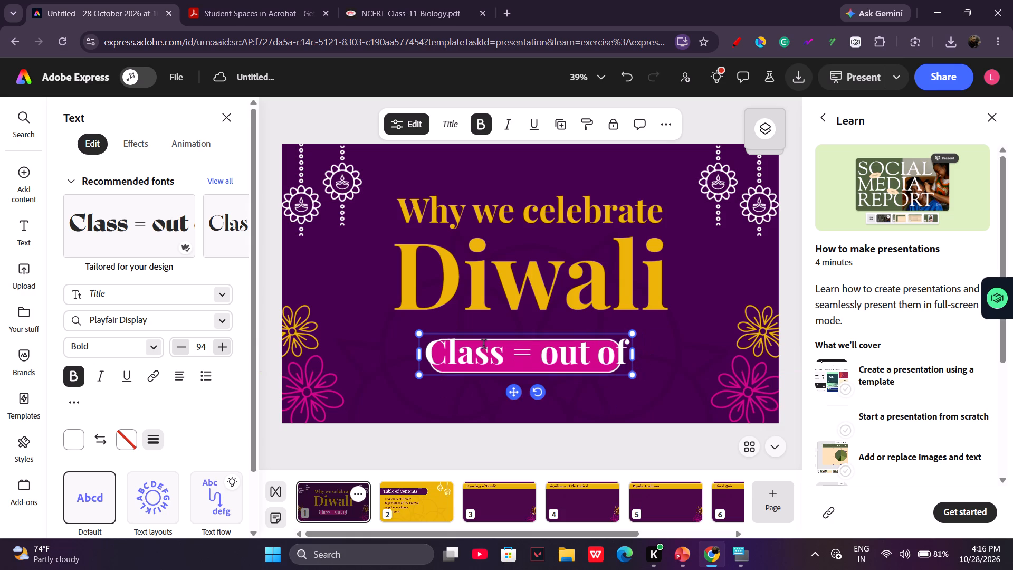
drag(635, 380, 601, 364)
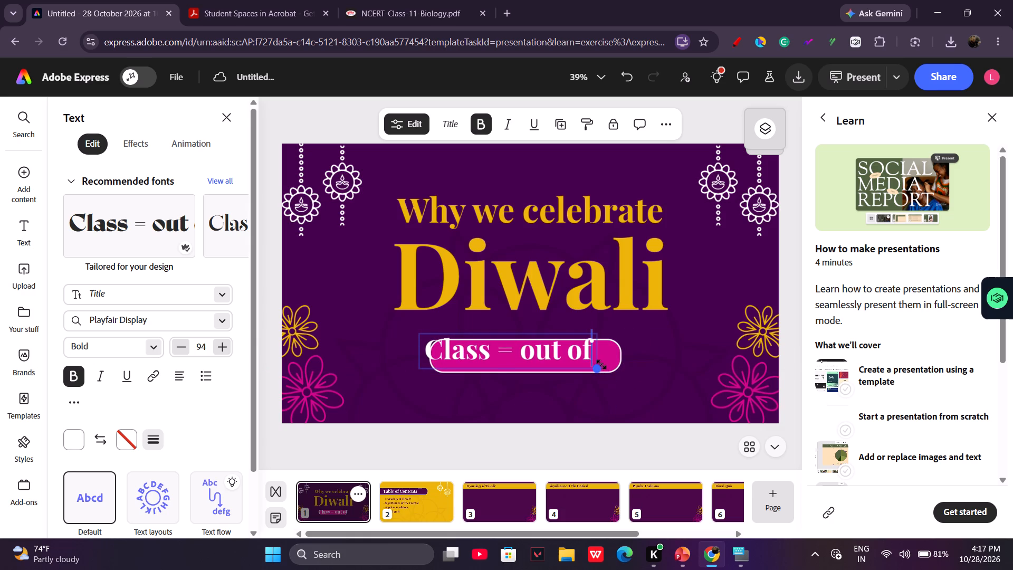
drag(601, 364, 593, 363)
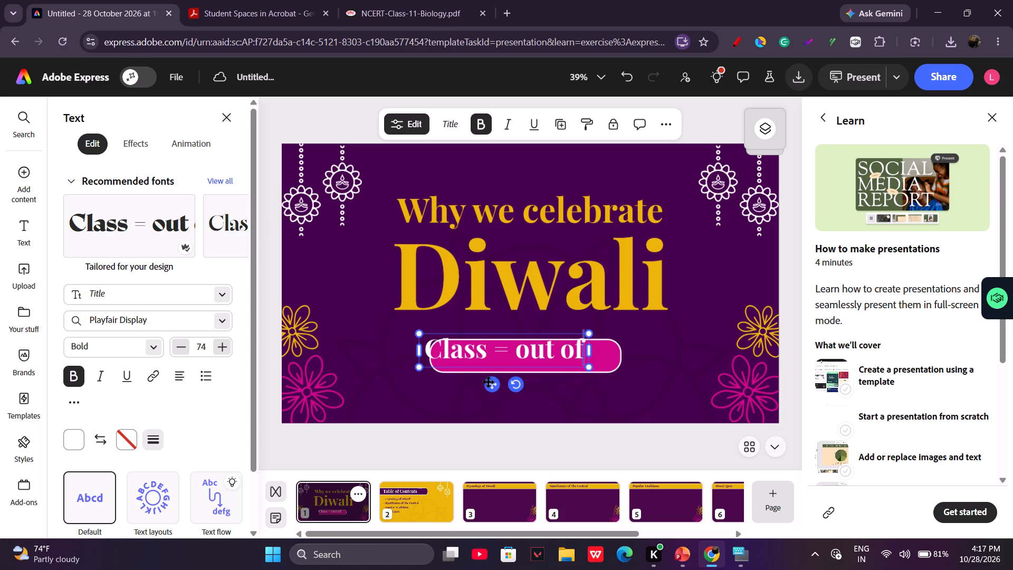
drag(489, 384, 502, 390)
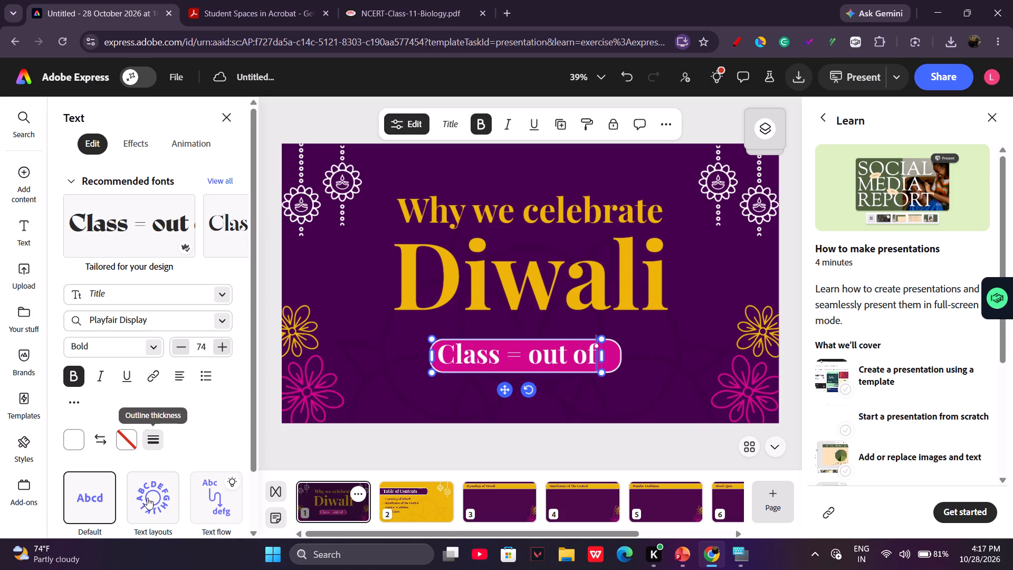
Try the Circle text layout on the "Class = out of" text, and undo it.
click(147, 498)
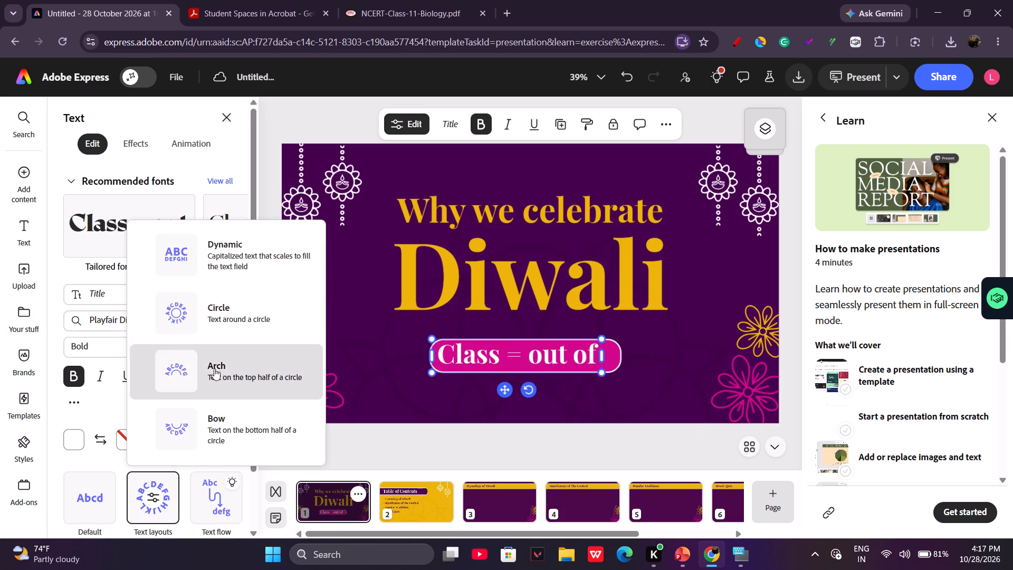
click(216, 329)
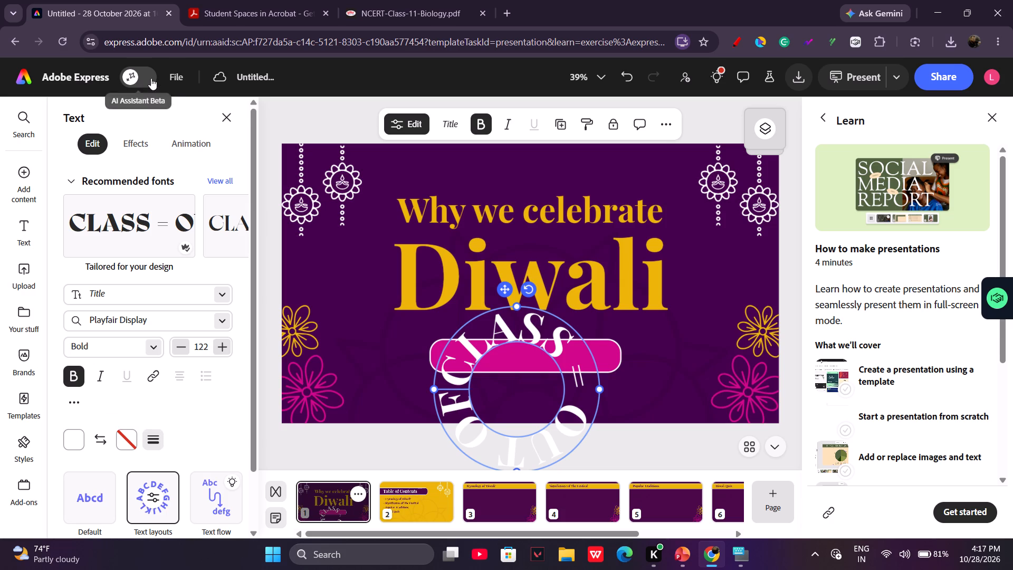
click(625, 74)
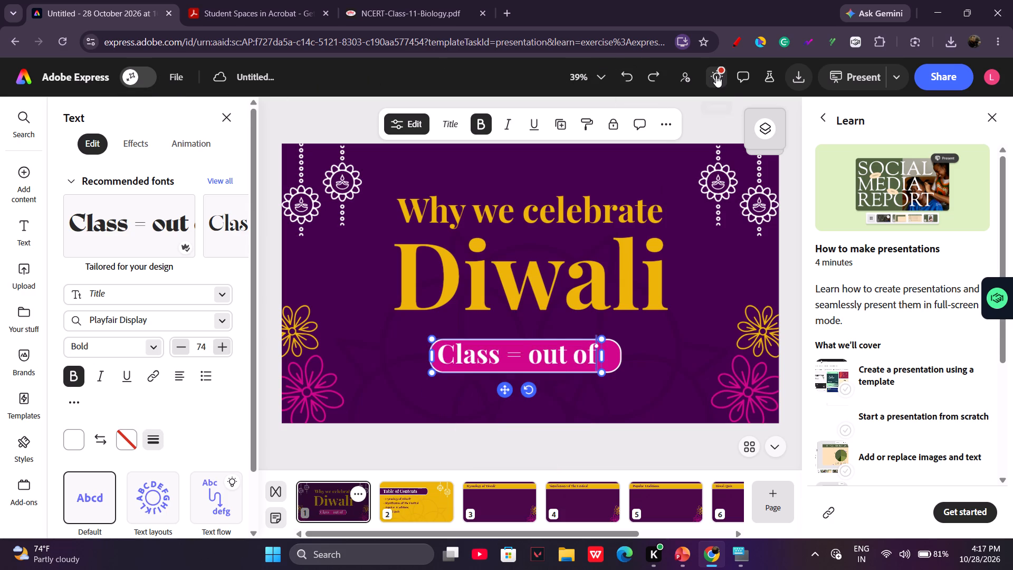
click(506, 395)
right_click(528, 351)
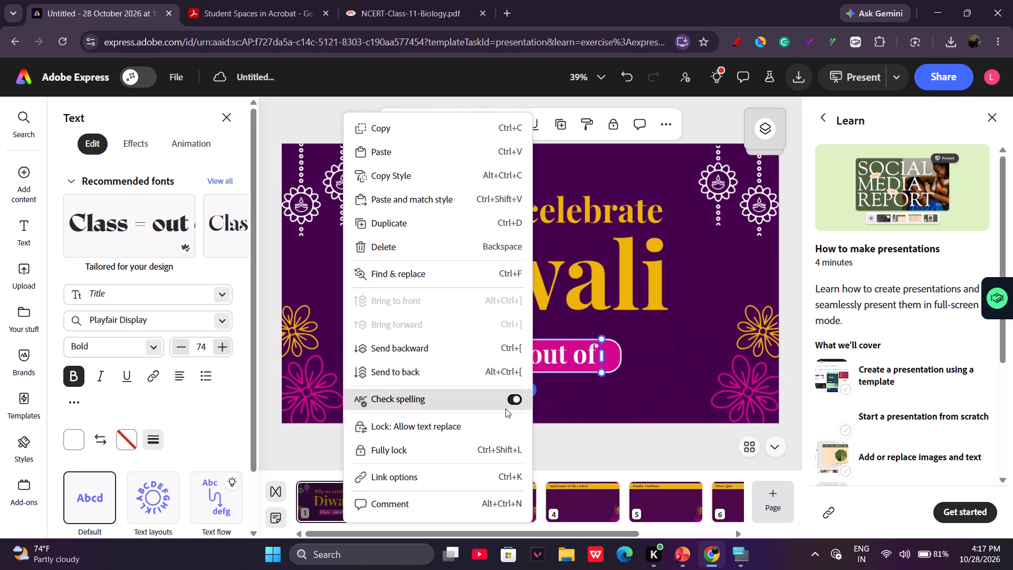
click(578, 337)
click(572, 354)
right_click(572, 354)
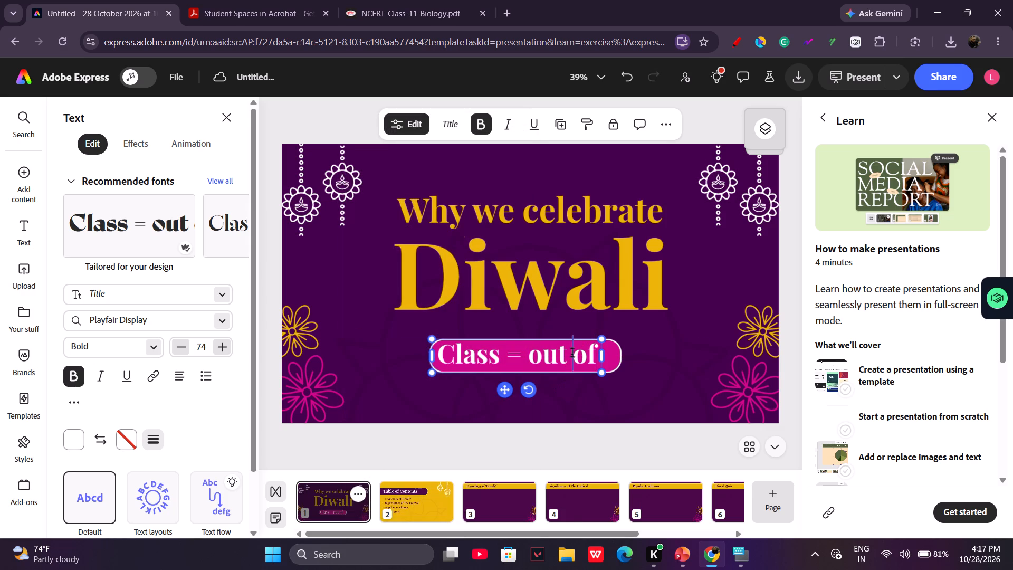
Select all of the "Class = out of" text and change its text style to Heading.
double_click(582, 358)
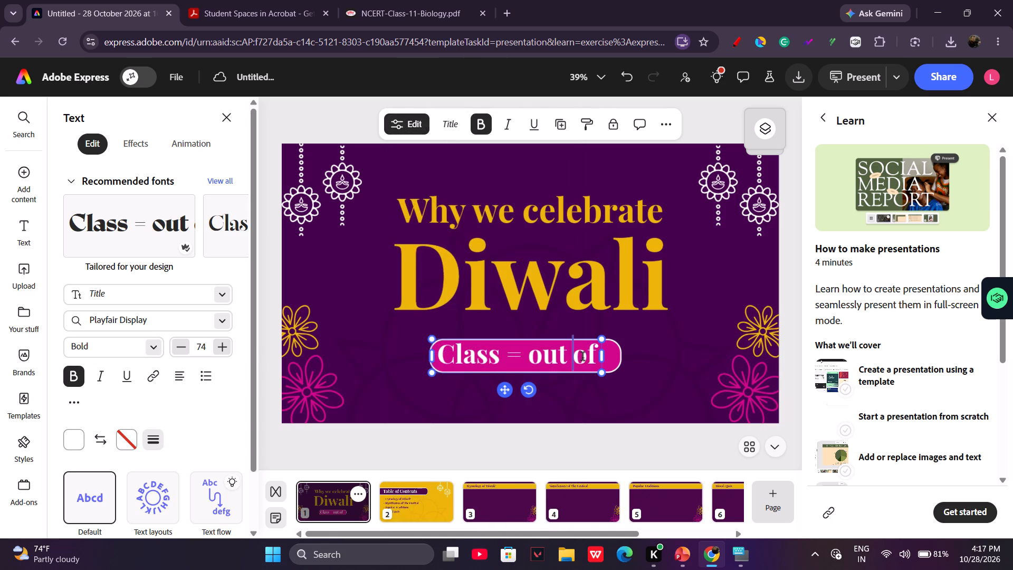
key(ctrl+a)
right_click(582, 358)
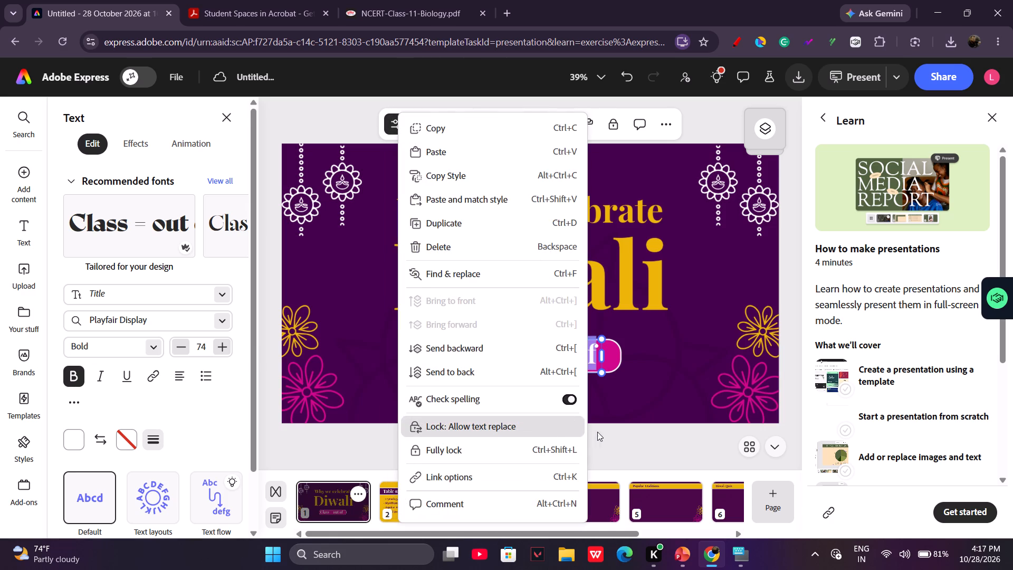
click(616, 430)
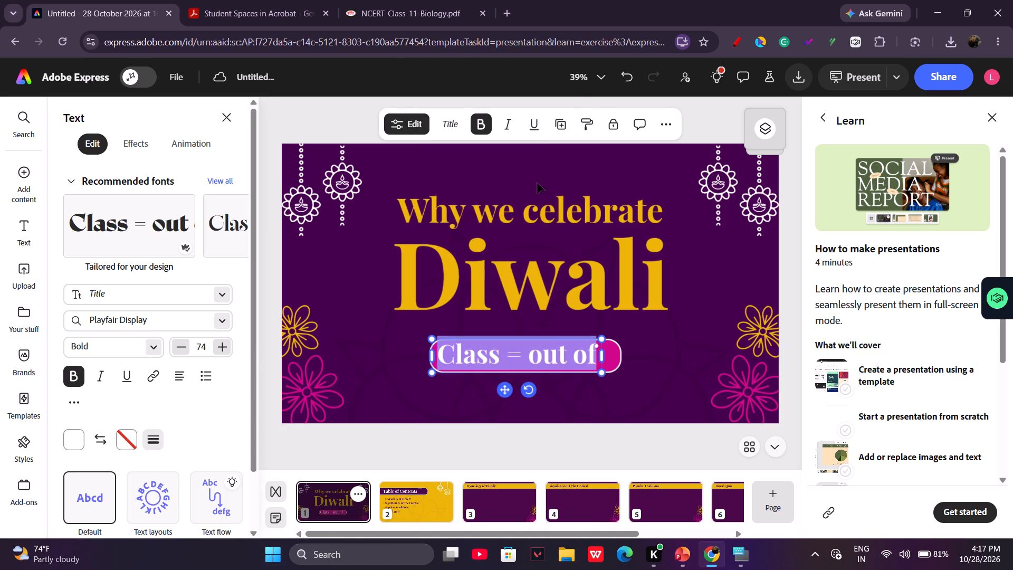
click(455, 123)
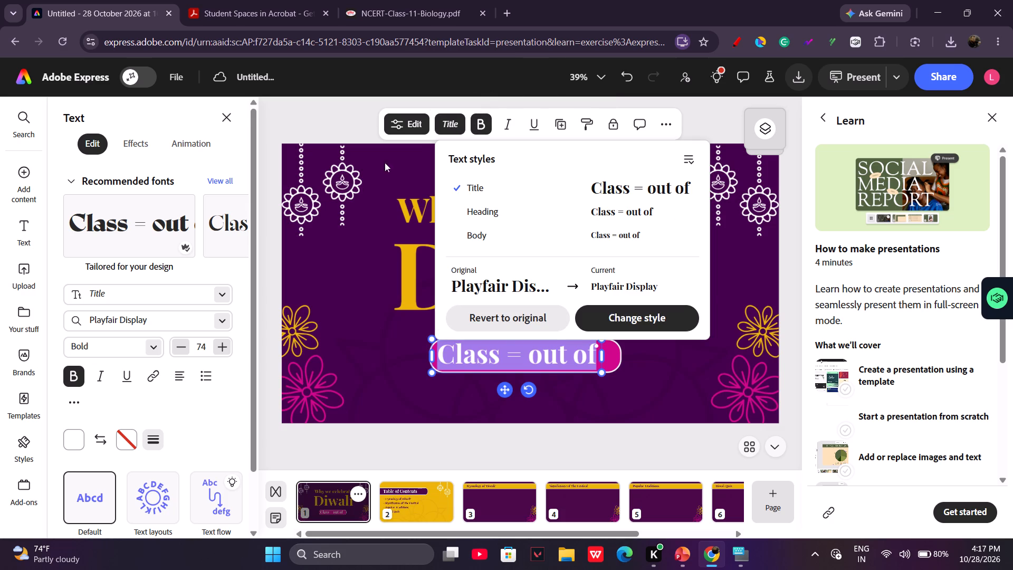
click(511, 217)
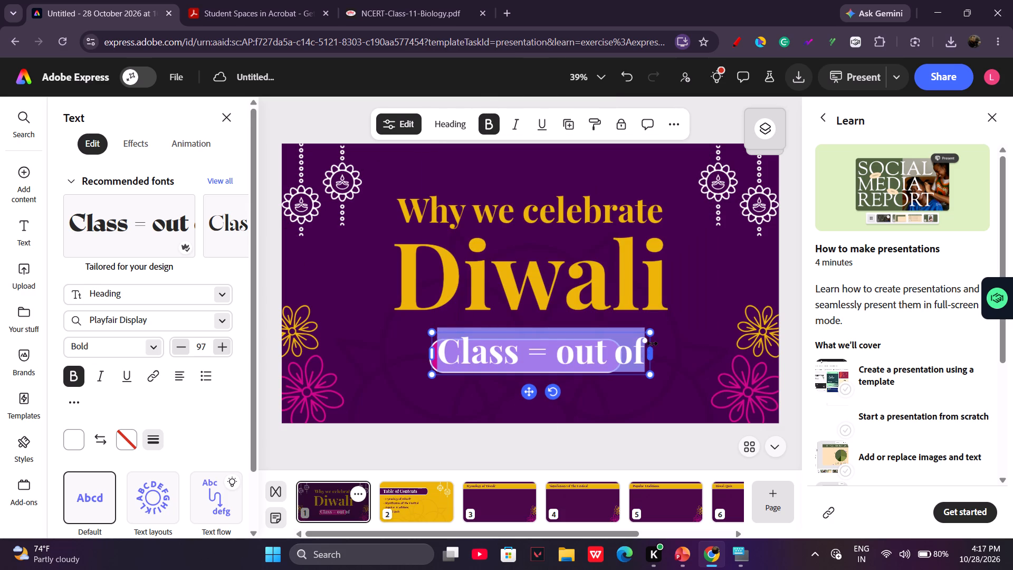
Scale the "Class = out of" heading down to font size 72, center it on the pink label and deselect it.
drag(651, 332, 612, 351)
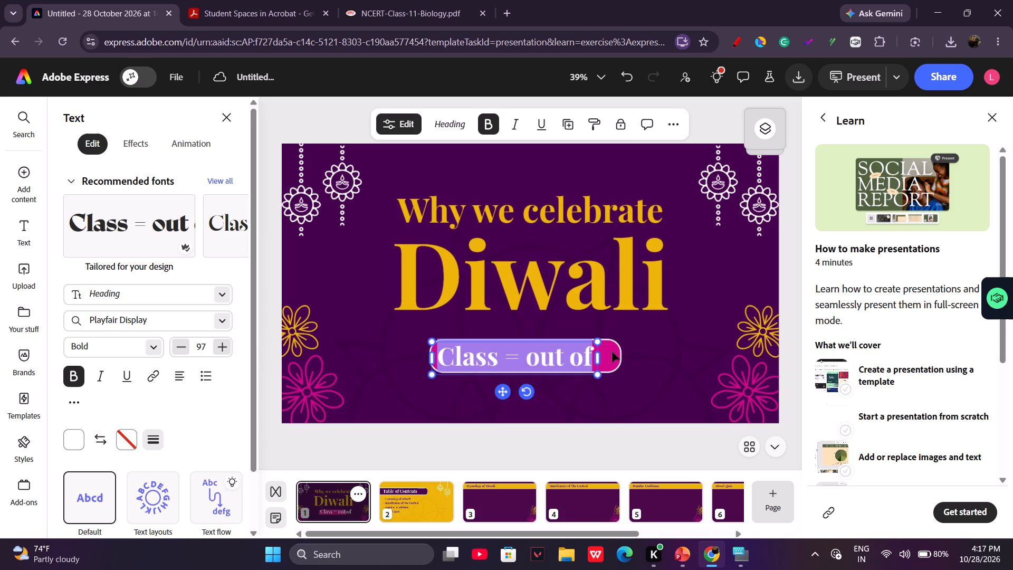
drag(503, 391, 504, 391)
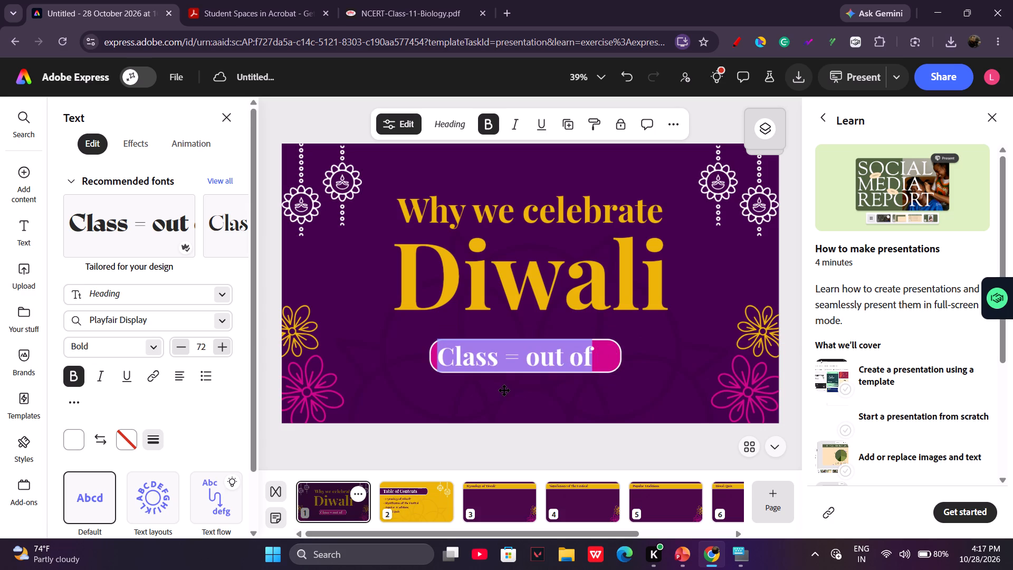
drag(504, 391, 509, 389)
click(562, 407)
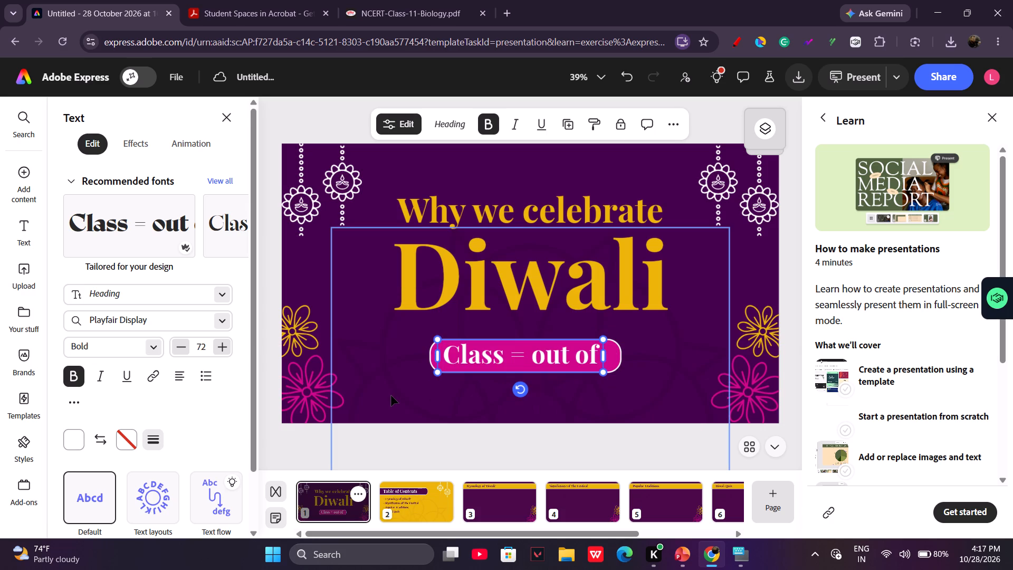
click(409, 479)
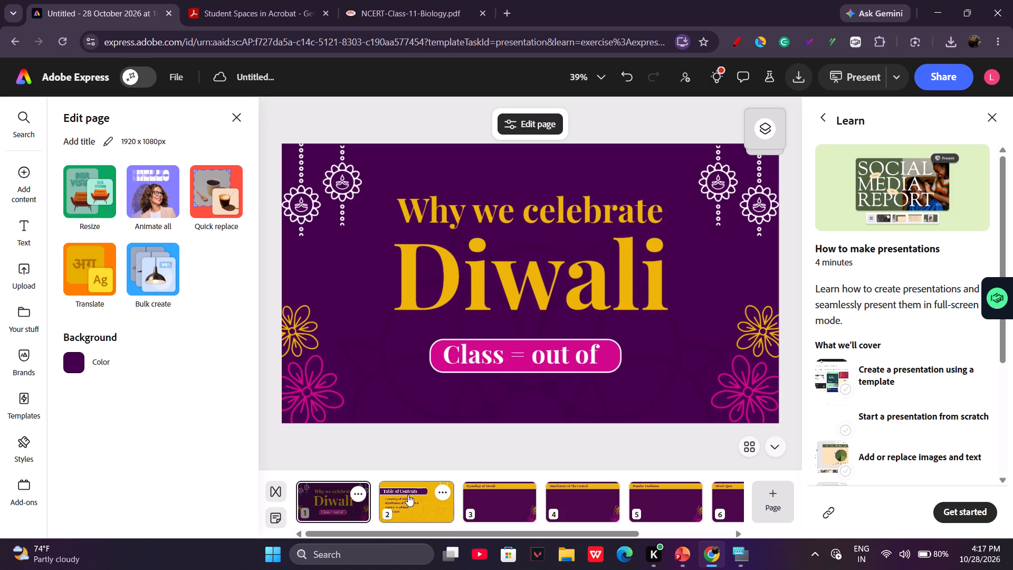
Search the elements for "Diya" and add the red diya lamp with the yellow flame to the Table of Contents slide.
click(405, 497)
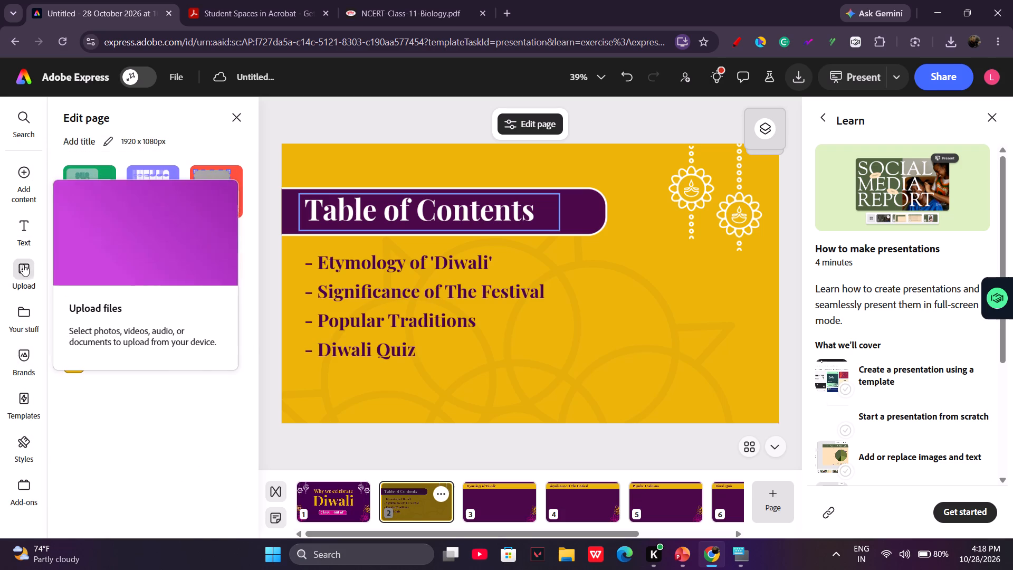
click(24, 193)
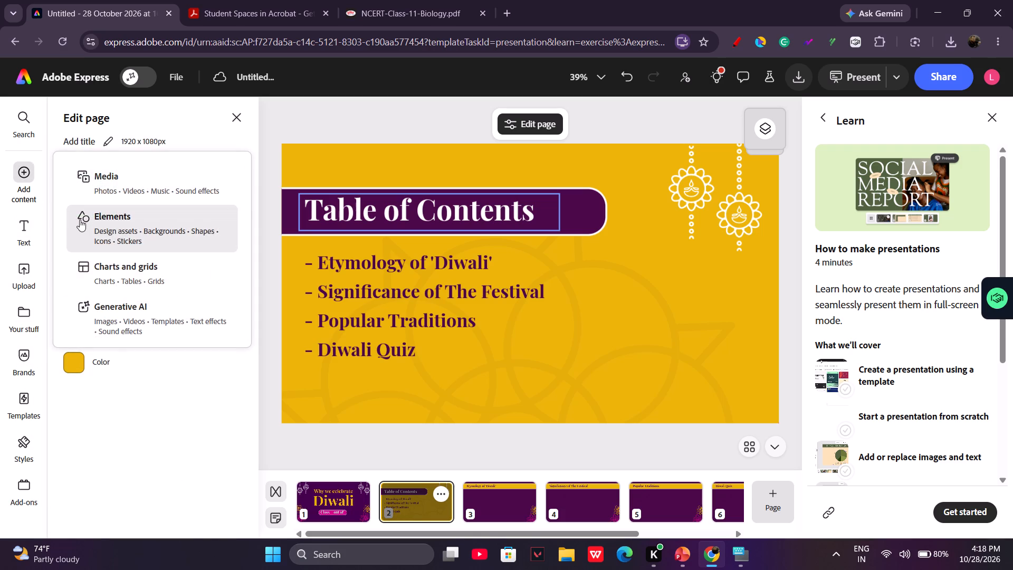
click(80, 220)
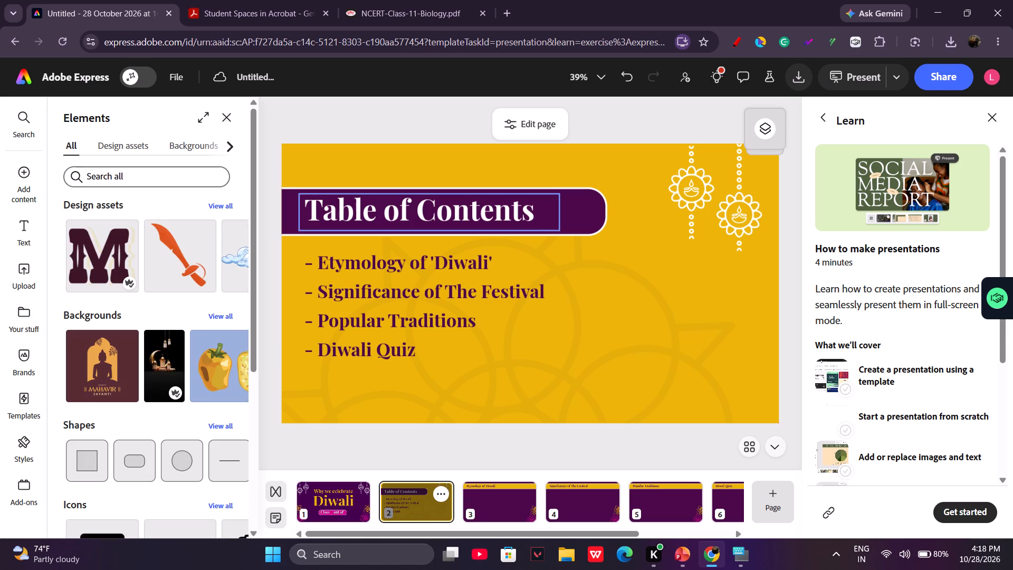
click(131, 176)
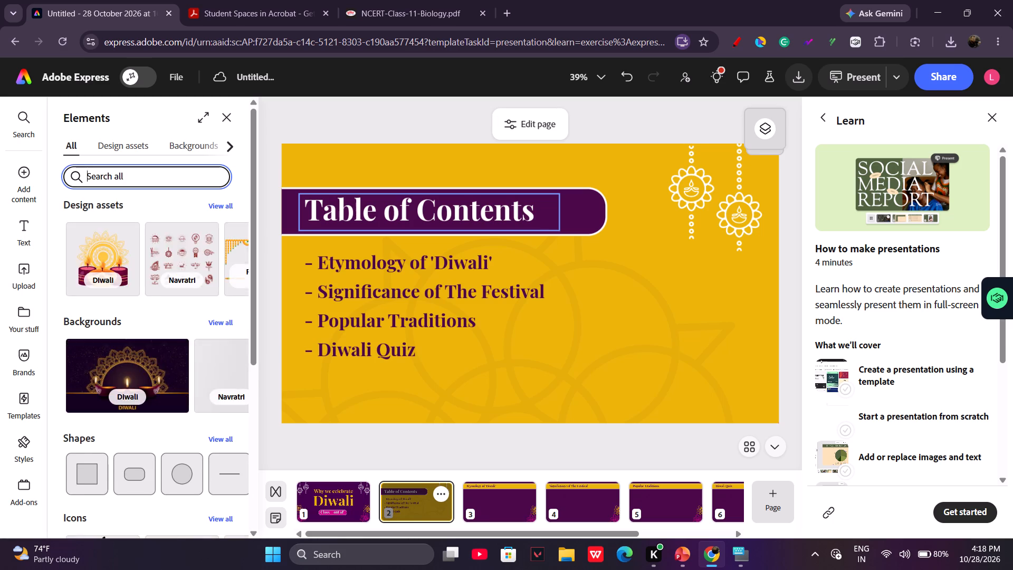
key(Return)
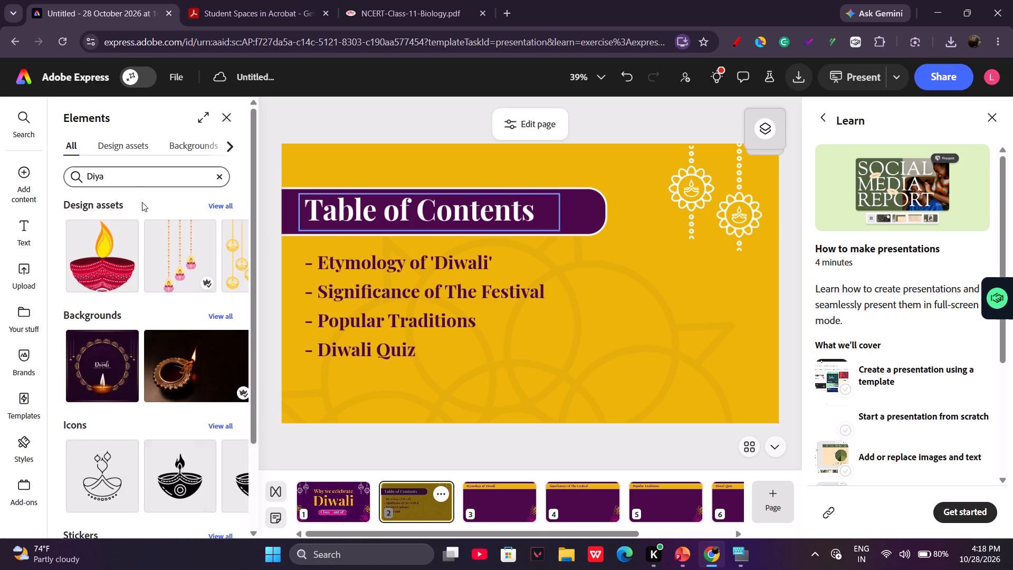
click(100, 265)
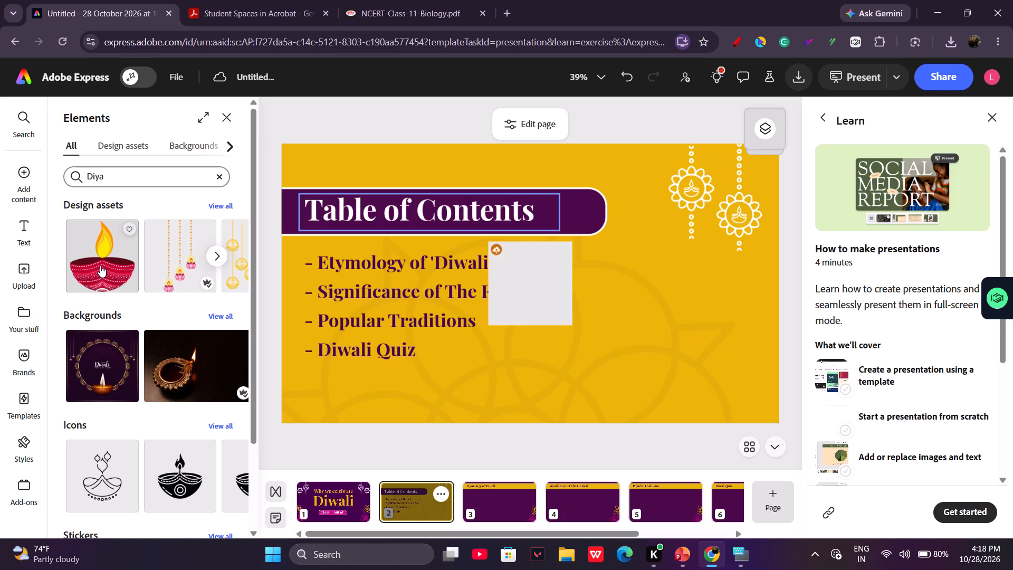
Move the red diya lamp to the empty lower-right area of the Table of Contents slide.
drag(514, 288, 588, 305)
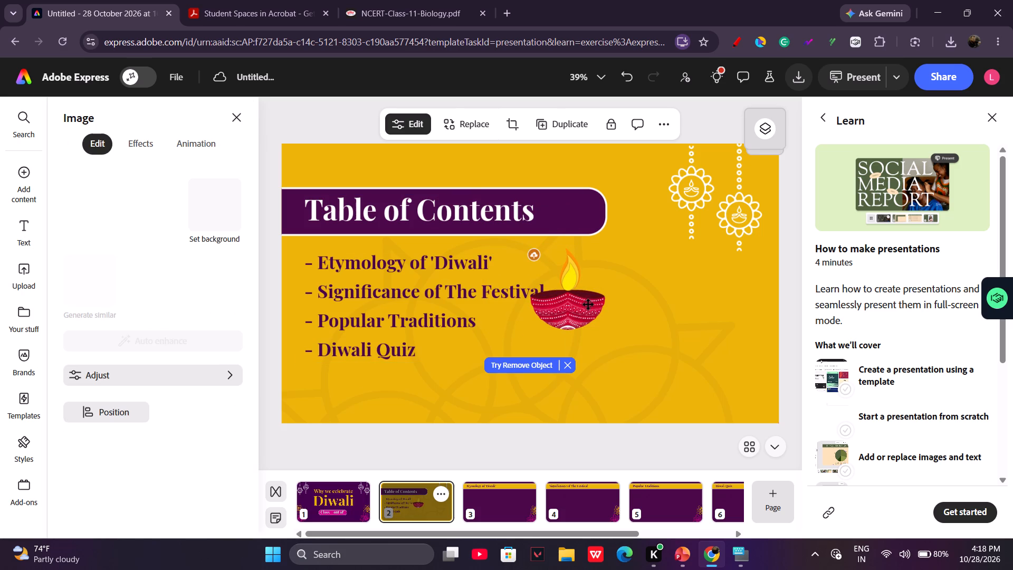
drag(588, 305, 596, 311)
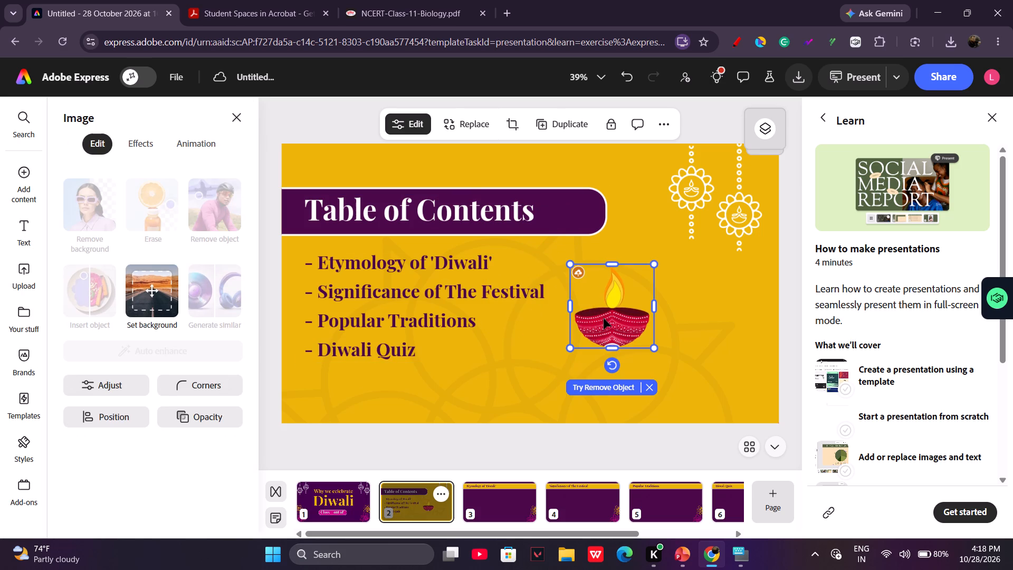
drag(604, 318, 636, 326)
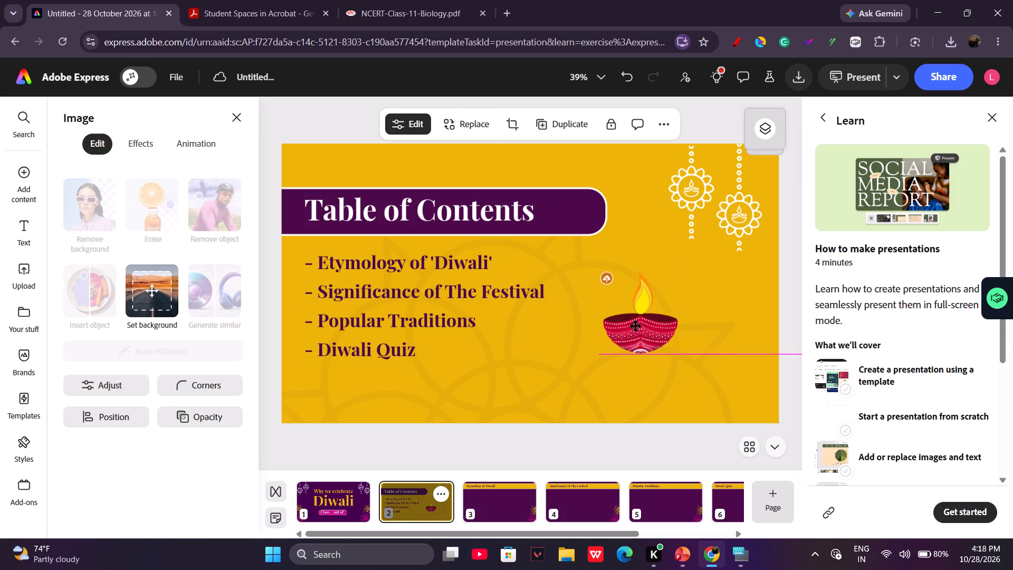
drag(636, 326, 682, 352)
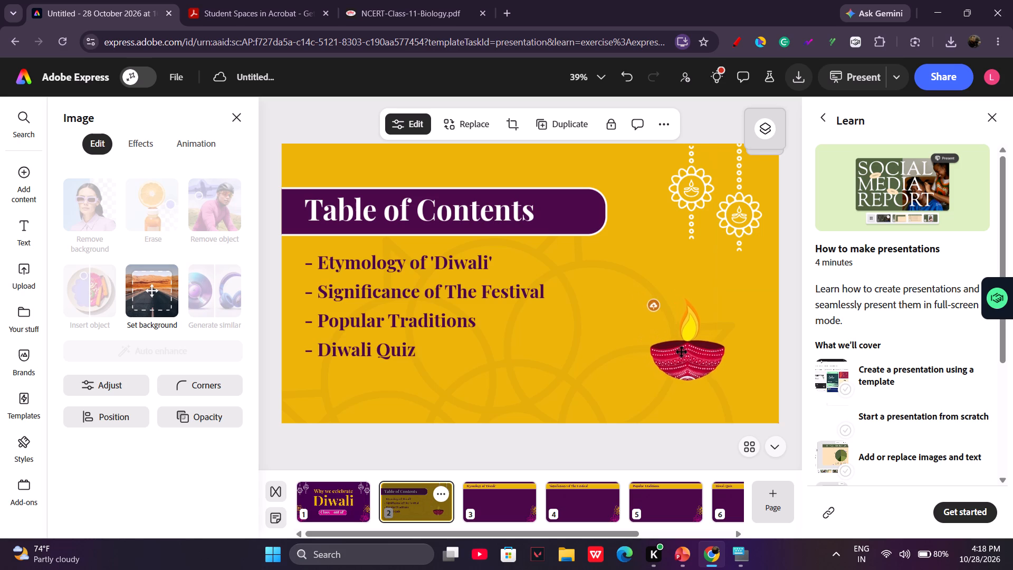
drag(682, 352, 683, 352)
On the "Etymology of 'Diwali'" slide, add the hanging diya strings from the Diya elements and hang them below the yellow title band's left end.
click(512, 500)
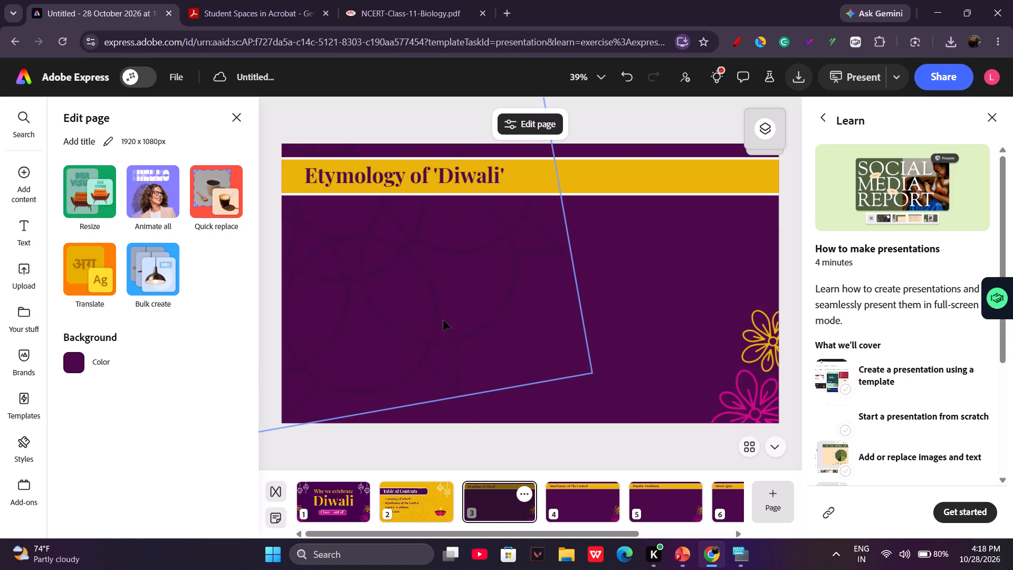
drag(443, 319, 447, 325)
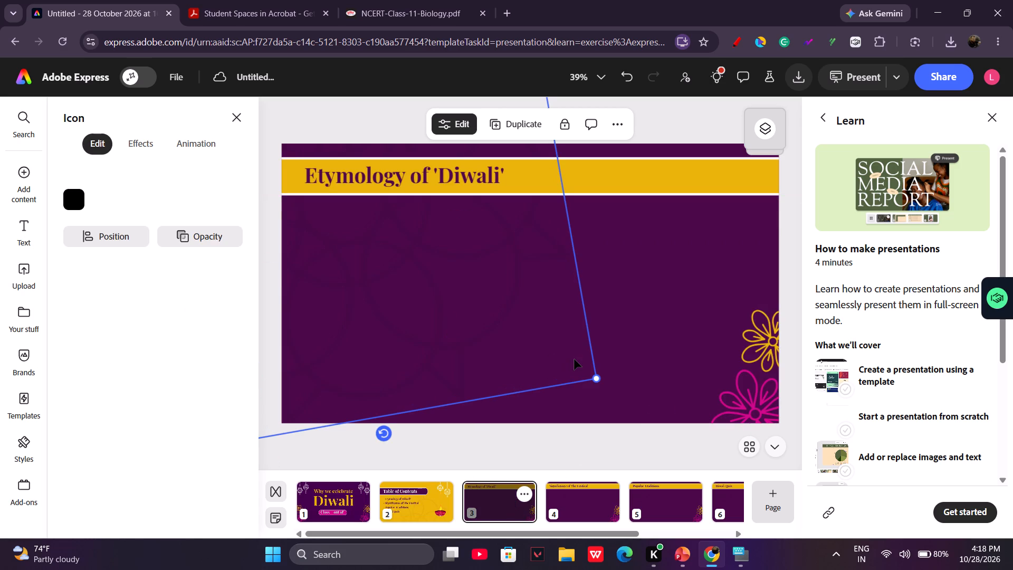
click(631, 341)
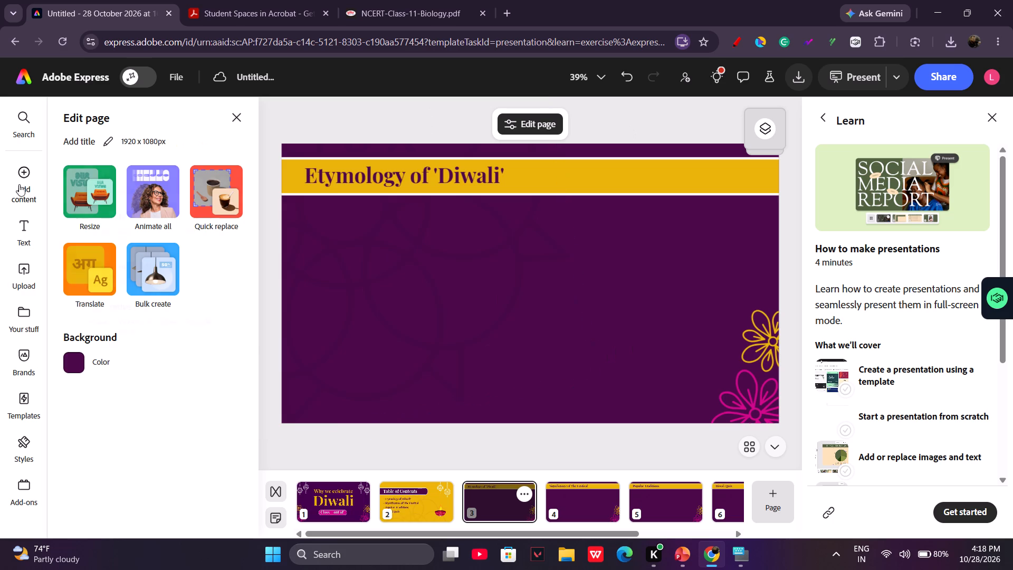
click(23, 176)
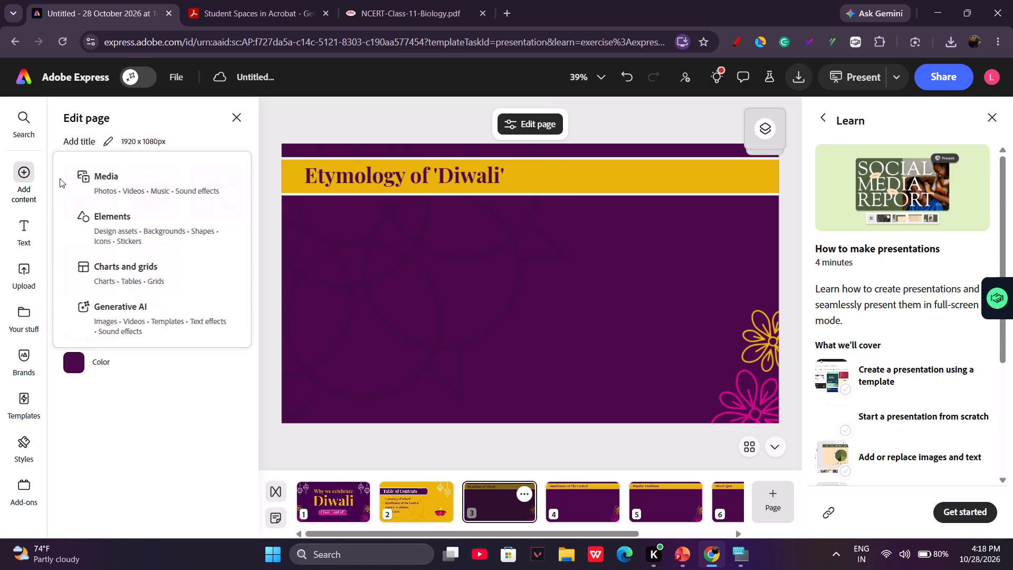
click(99, 213)
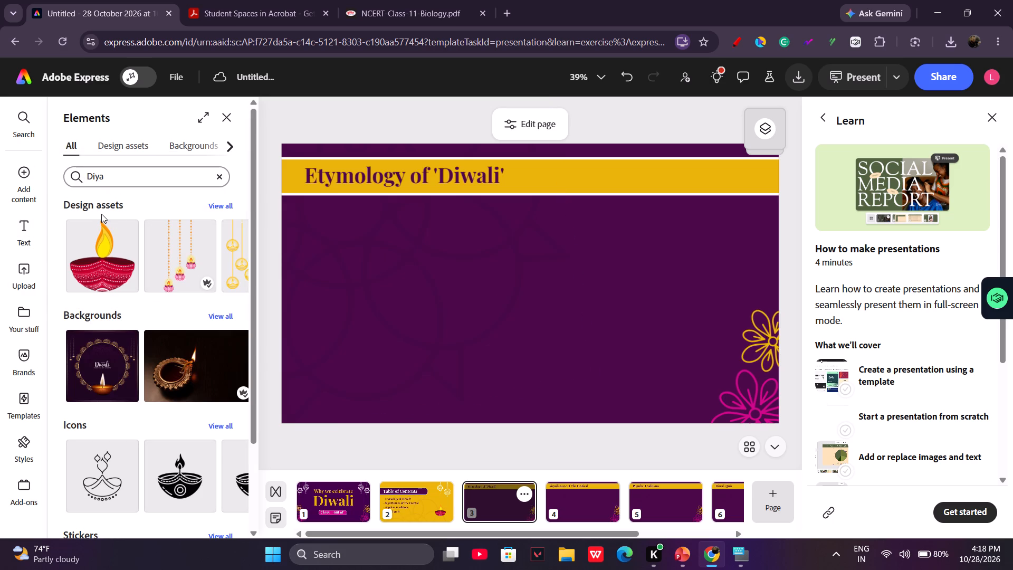
click(185, 267)
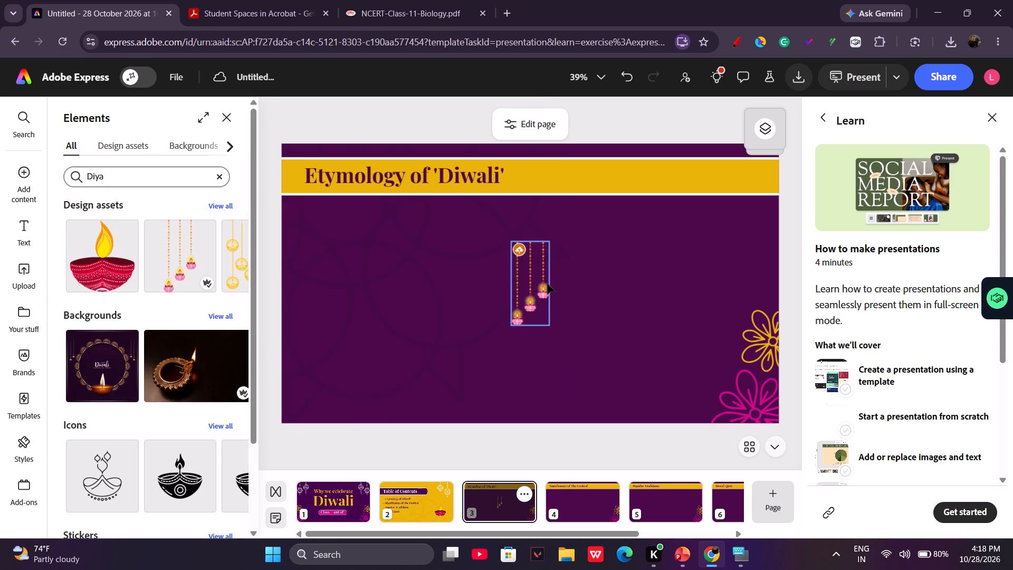
drag(538, 279, 676, 263)
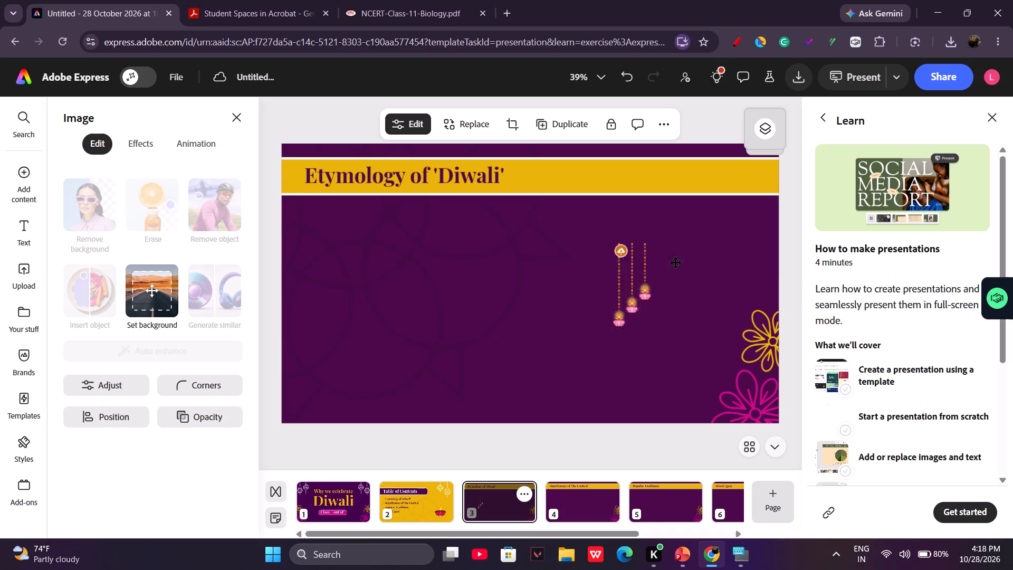
drag(676, 263, 322, 218)
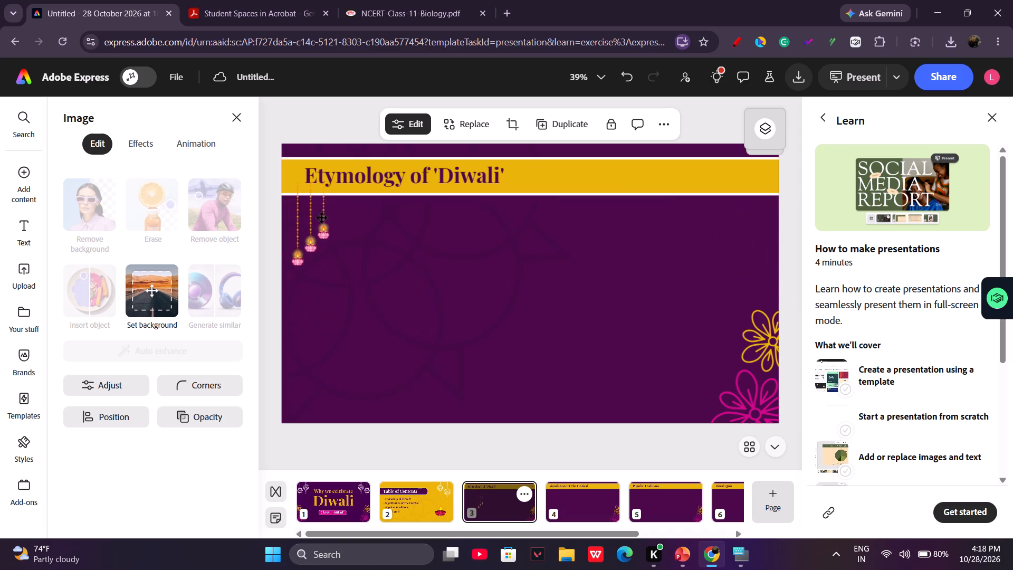
drag(322, 218, 318, 232)
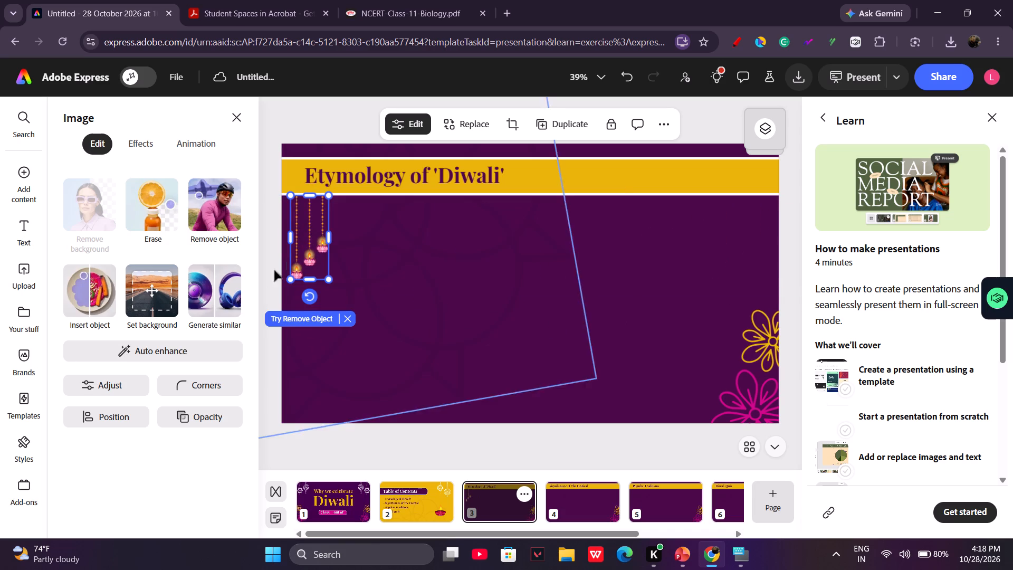
click(160, 446)
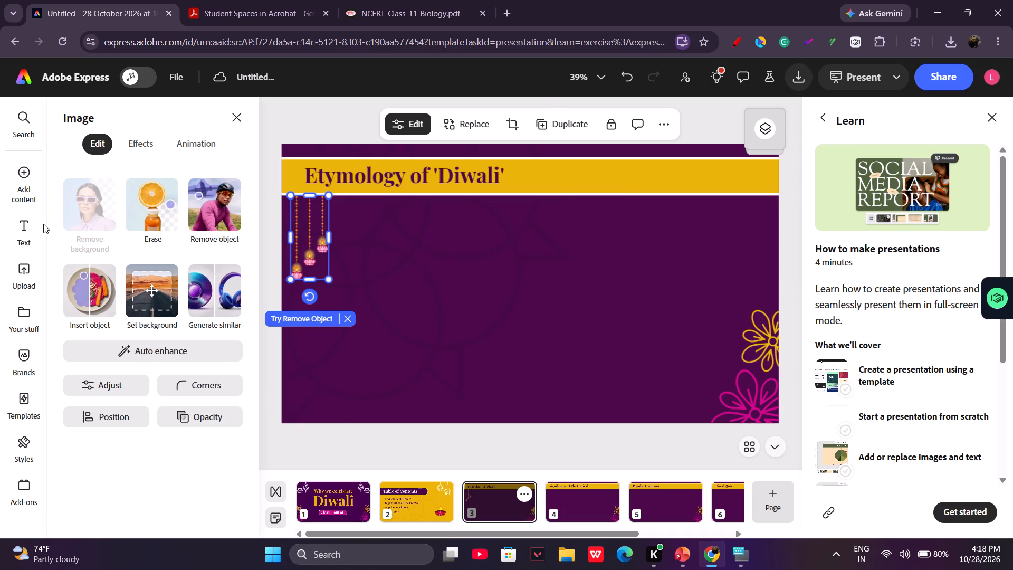
Add a Body text box, scale it to font size 59, widen it and place it near the middle of the slide.
click(33, 226)
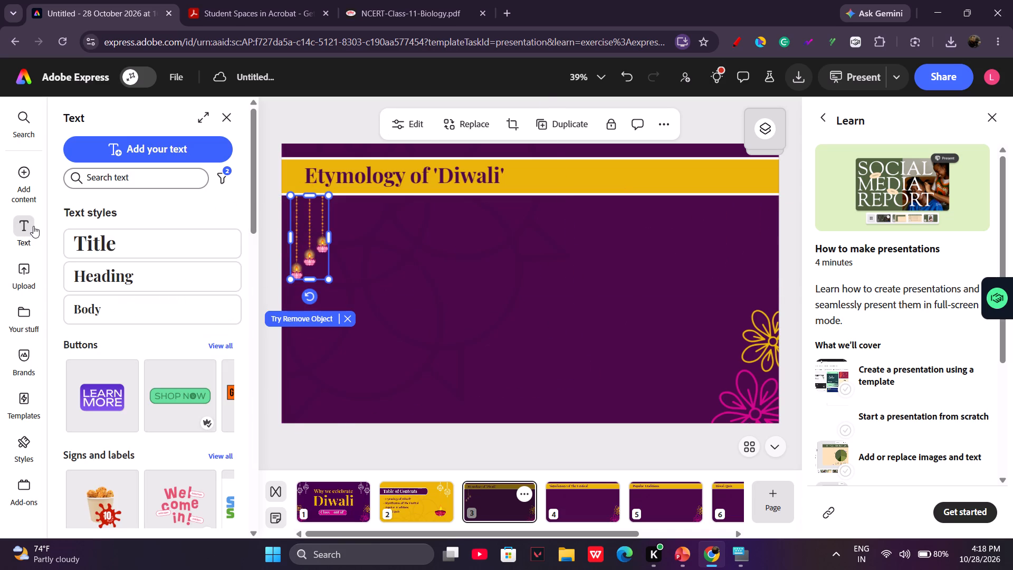
scroll(112, 430, down, 2)
scroll(148, 464, down, 1)
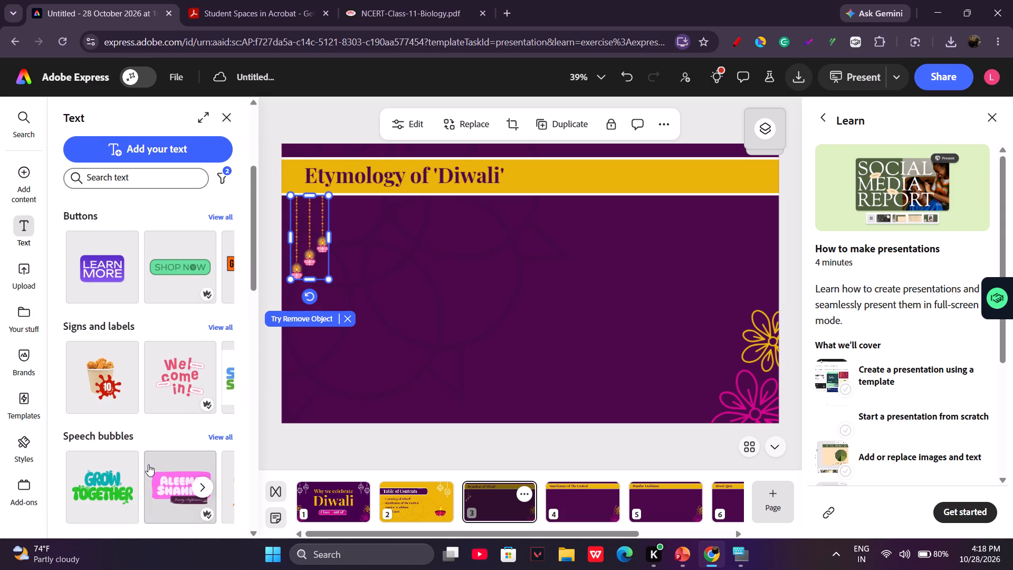
scroll(148, 464, down, 1)
scroll(148, 464, up, 4)
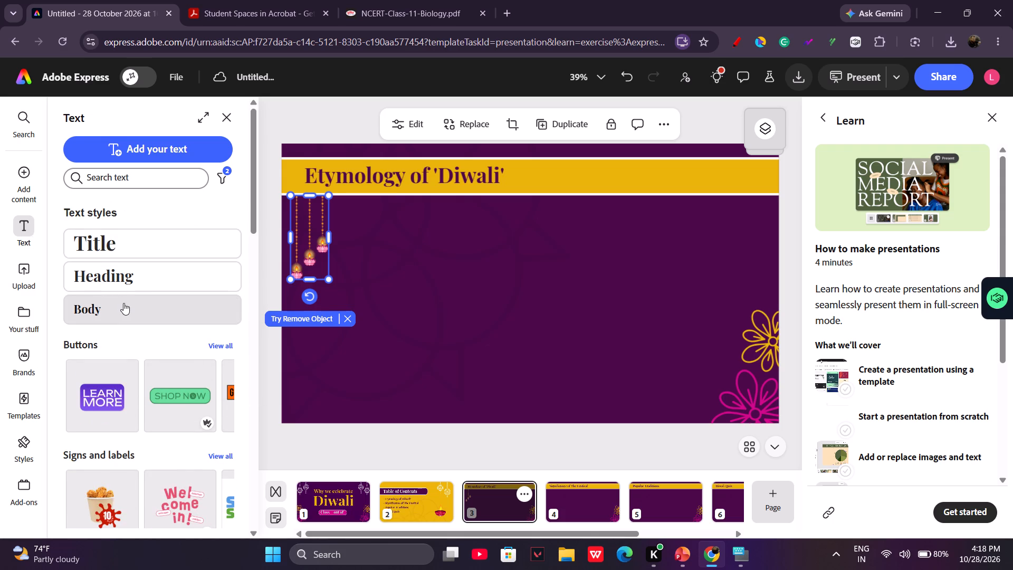
click(123, 303)
drag(544, 290, 561, 322)
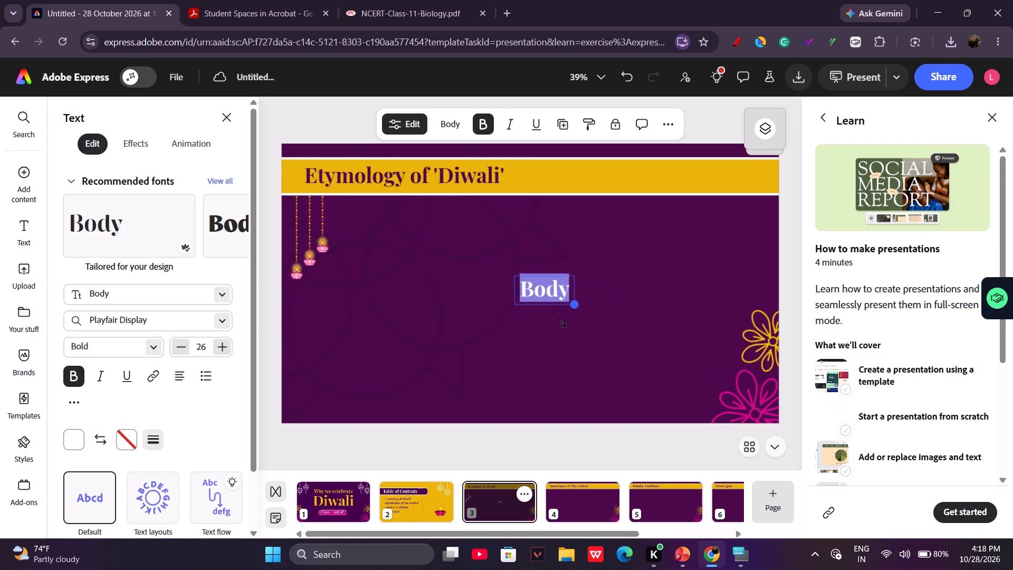
drag(561, 322, 561, 322)
drag(574, 287, 761, 293)
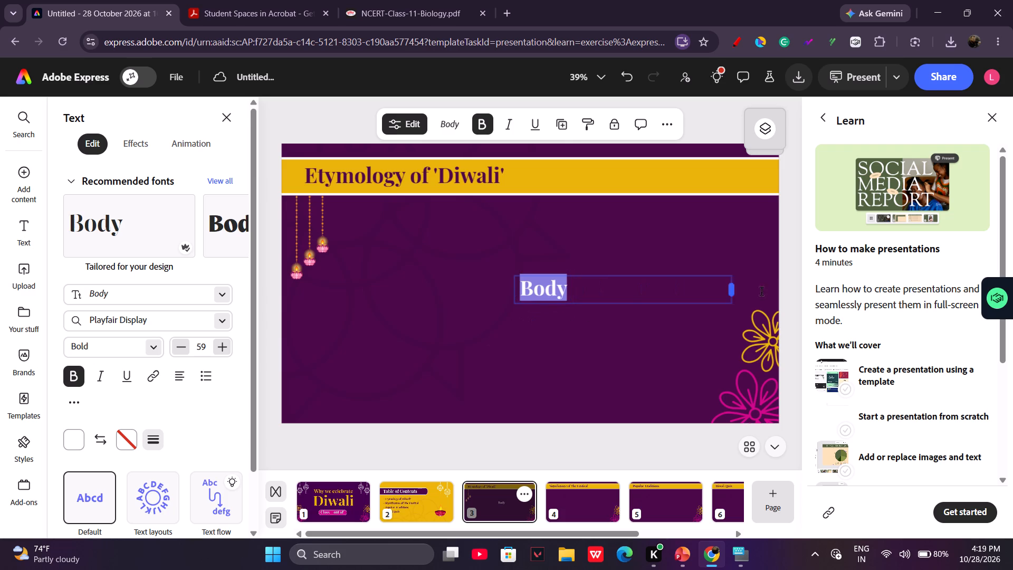
drag(761, 293, 769, 290)
drag(628, 318, 503, 277)
Replace the placeholder text with "Diwali is celebrated because the win of good over evil by the end of ravana by the lord rama".
key(BackSpace)
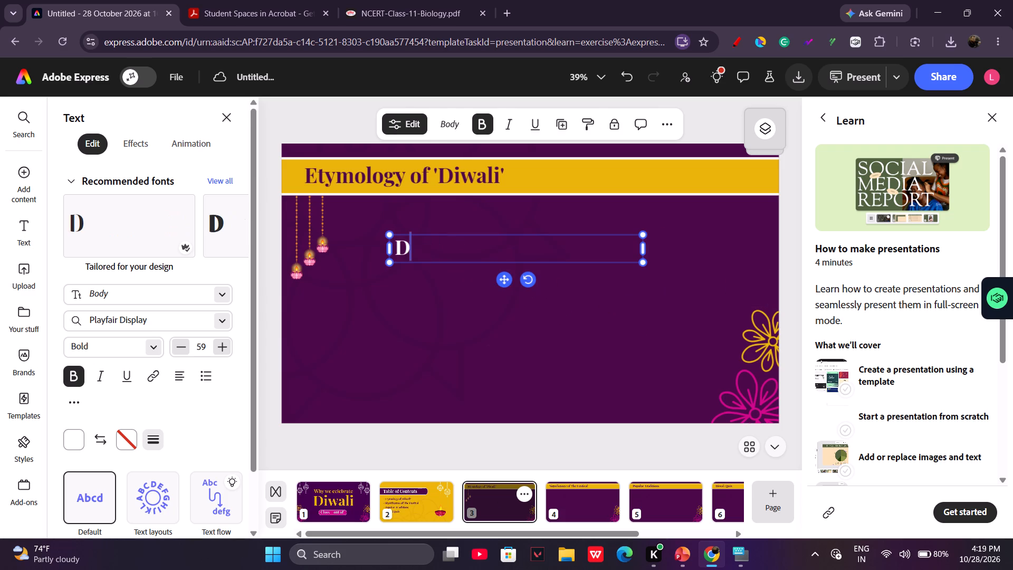
key(BackSpace)
key(BackSpace)
key(space)
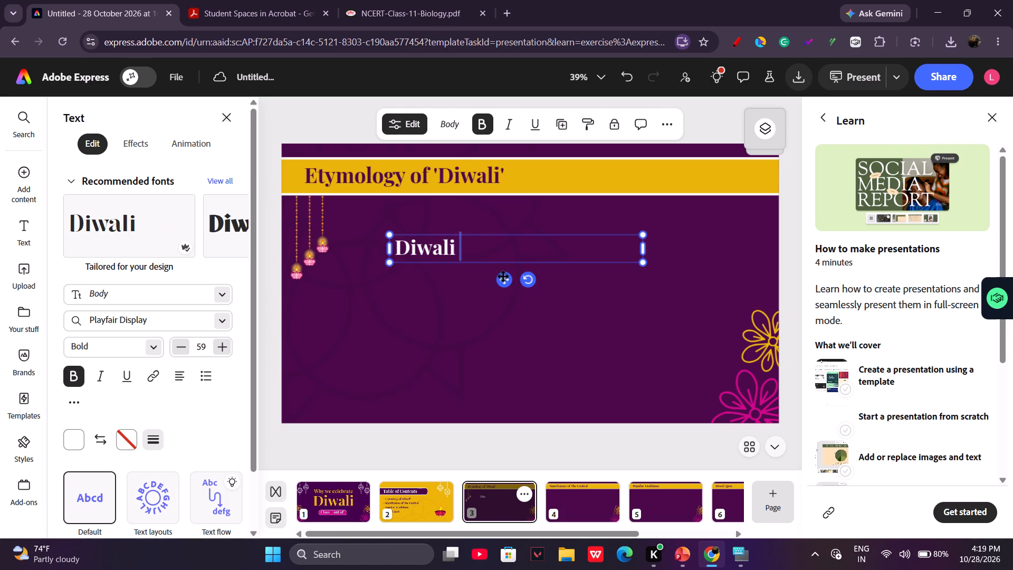
text(is i)
key(BackSpace)
text(celebrated becas)
key(BackSpace)
text(use the win over)
key(space)
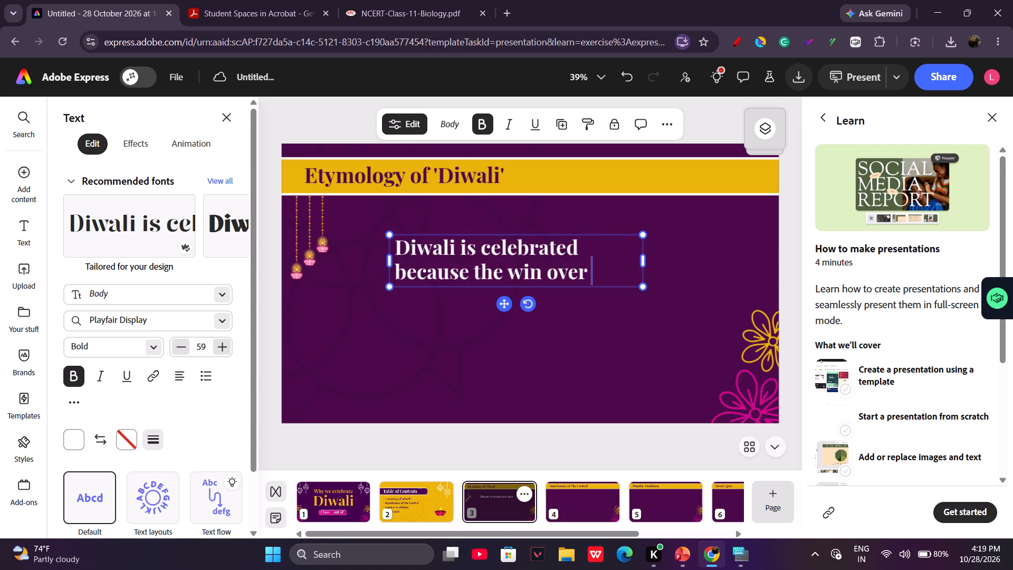
key(ctrl+BackSpace)
text(of good over evil)
key(space)
text(by r)
key(BackSpace)
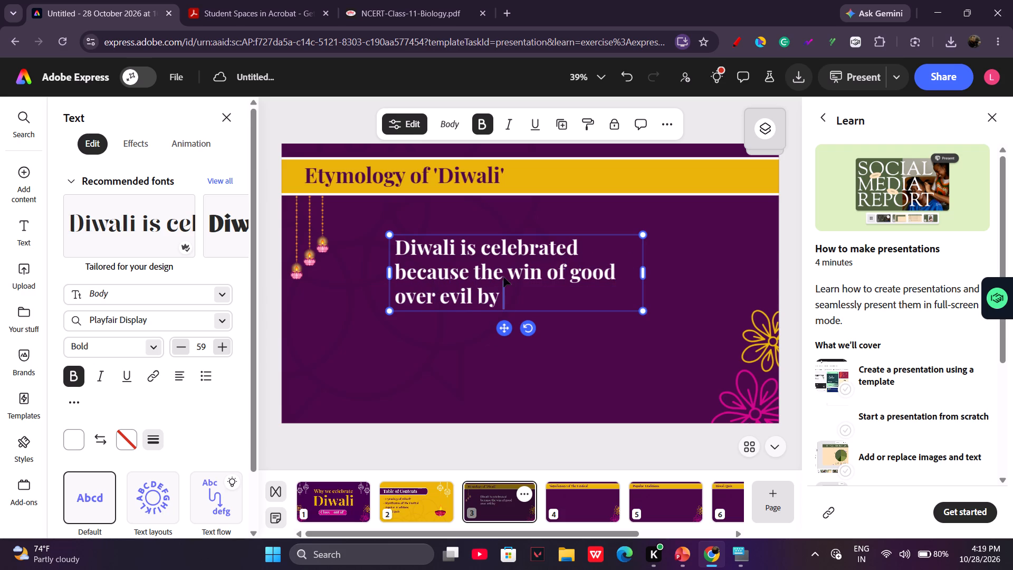
text(the end of ravana)
key(space)
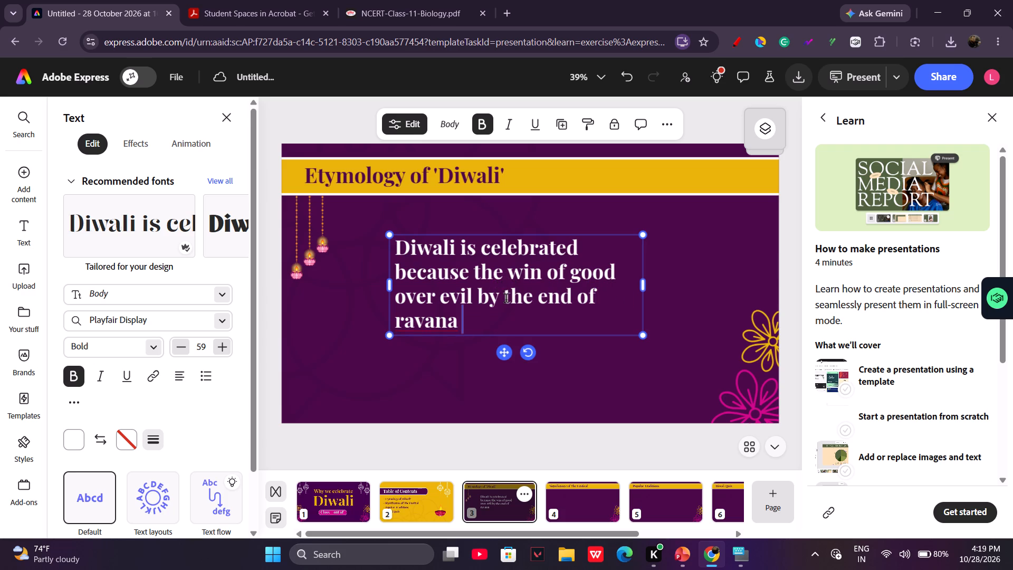
text(by)
key(ctrl+BackSpace)
key(i)
key(BackSpace)
text(by the lorn)
key(BackSpace)
text(d ramra)
key(BackSpace)
key(BackSpace)
key(a)
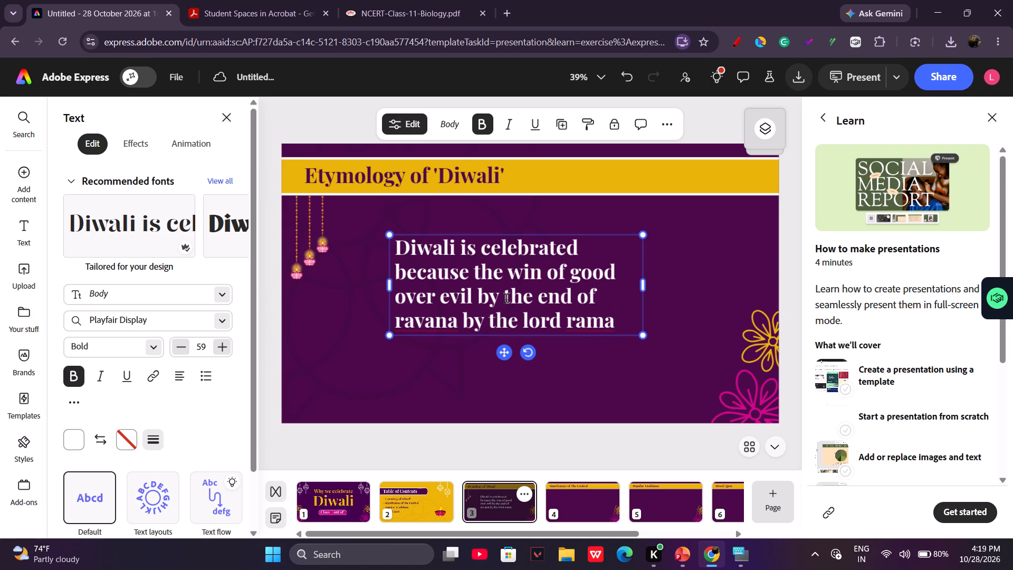
Check the spelling suggestions for "ravana", and replace "rama" with the suggested spelling "ram".
click(419, 324)
right_click(419, 324)
click(586, 326)
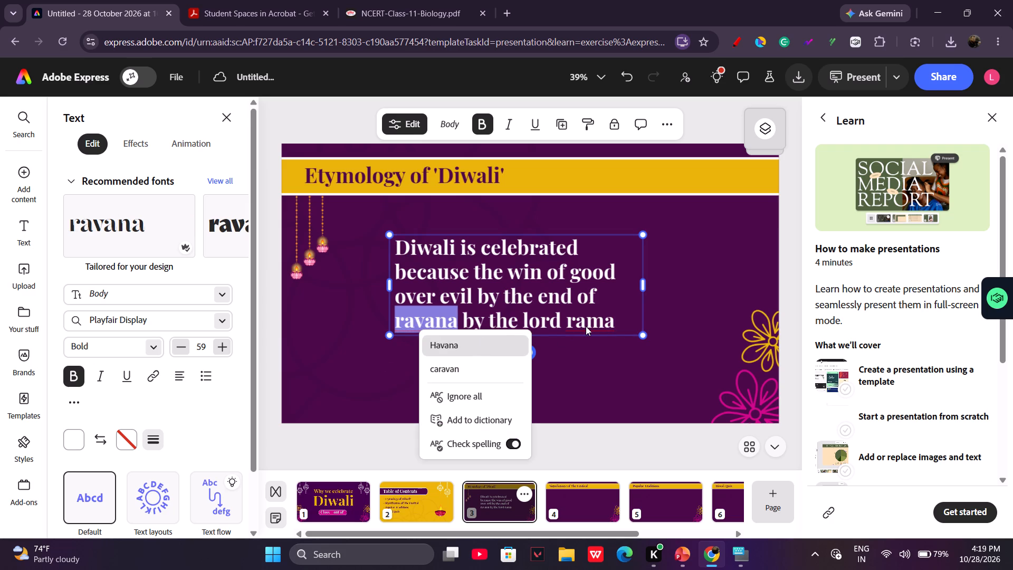
click(586, 326)
right_click(586, 326)
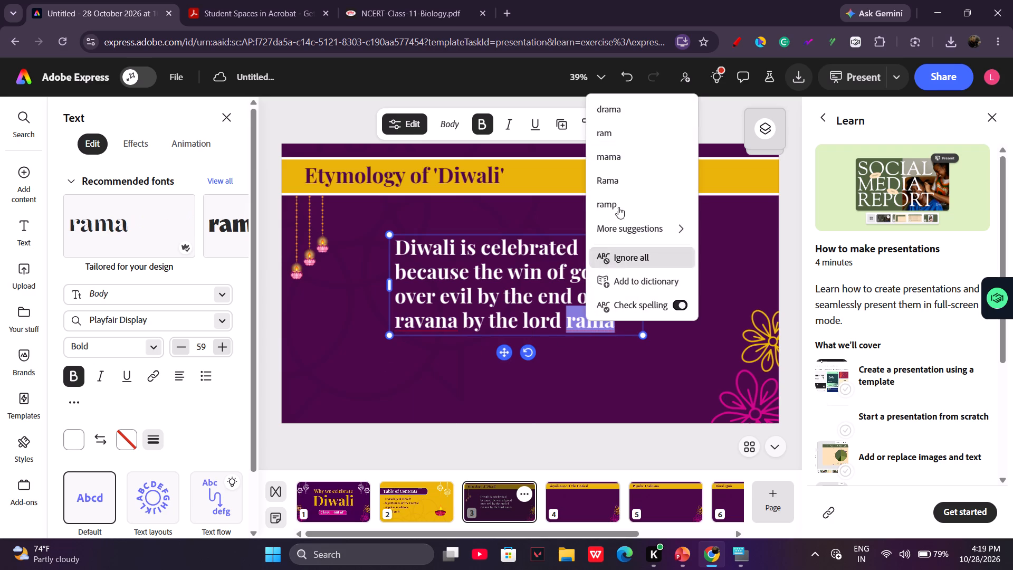
click(602, 142)
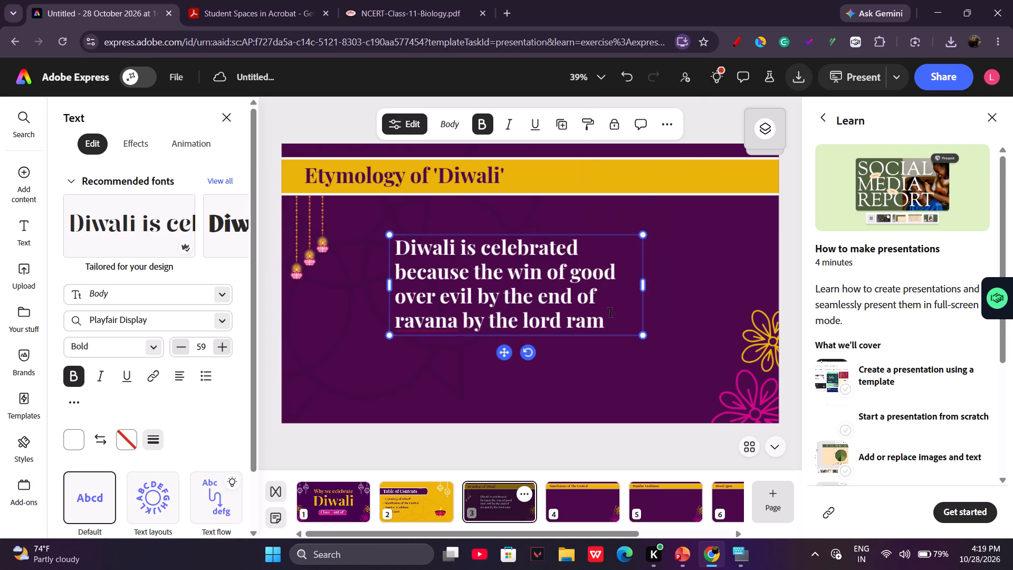
Apply the Text flow layout and the recommended Ciclo Display Black font to the Diwali body text.
click(208, 500)
click(122, 224)
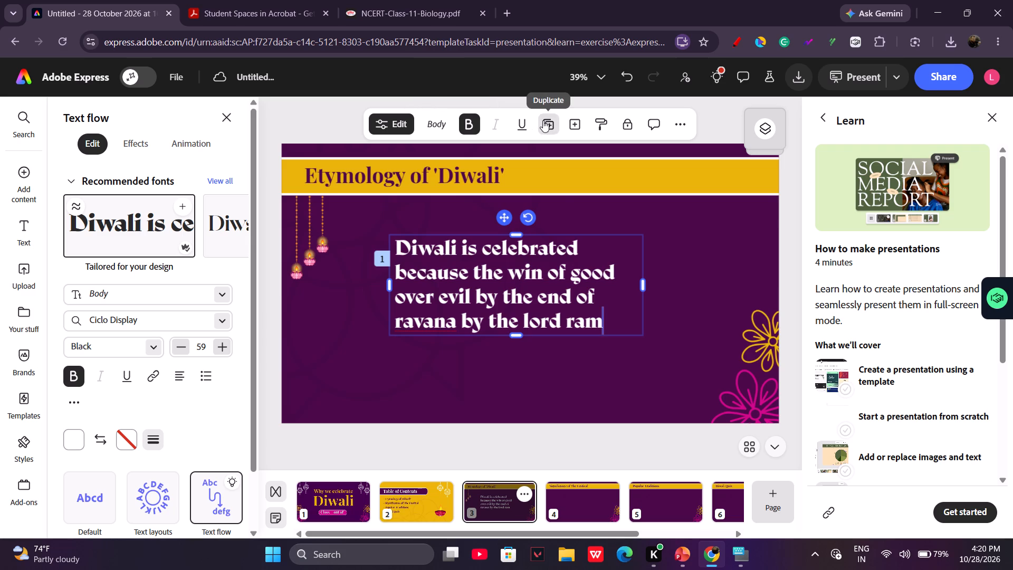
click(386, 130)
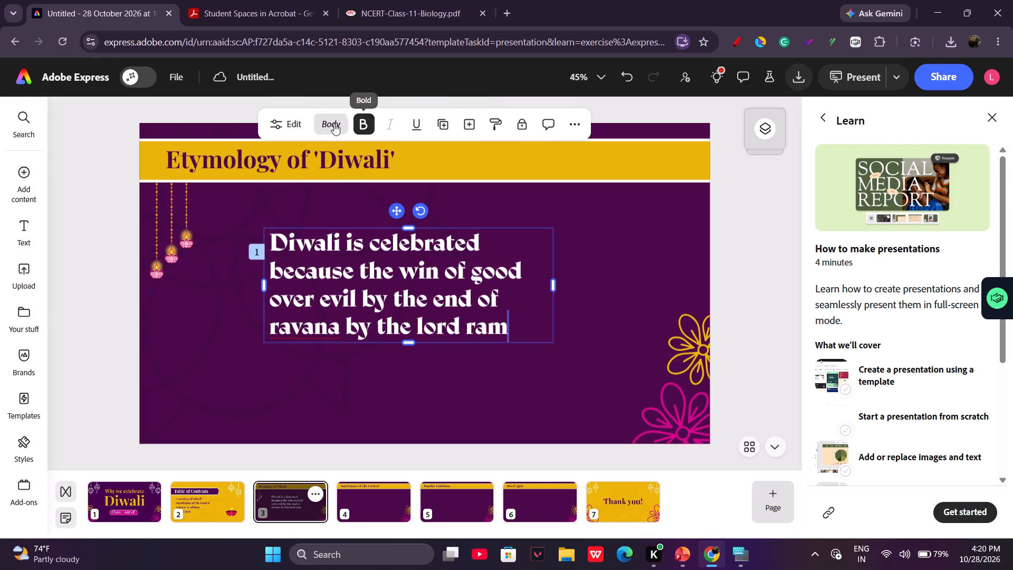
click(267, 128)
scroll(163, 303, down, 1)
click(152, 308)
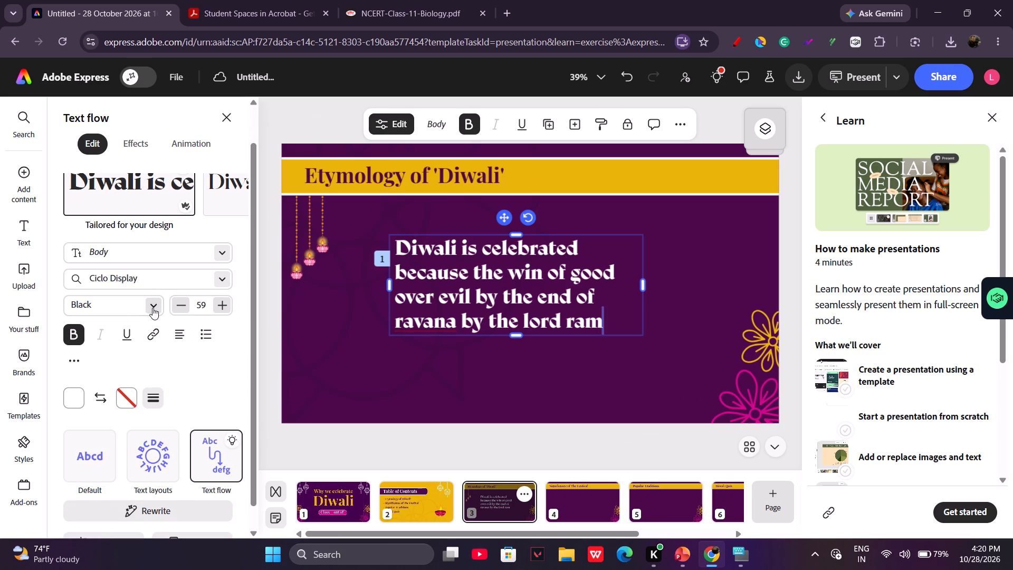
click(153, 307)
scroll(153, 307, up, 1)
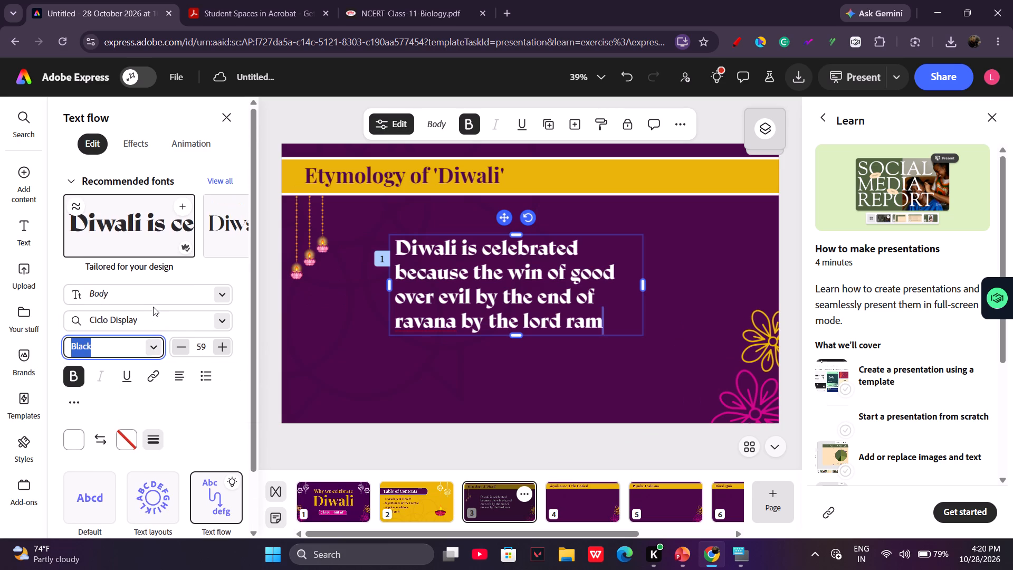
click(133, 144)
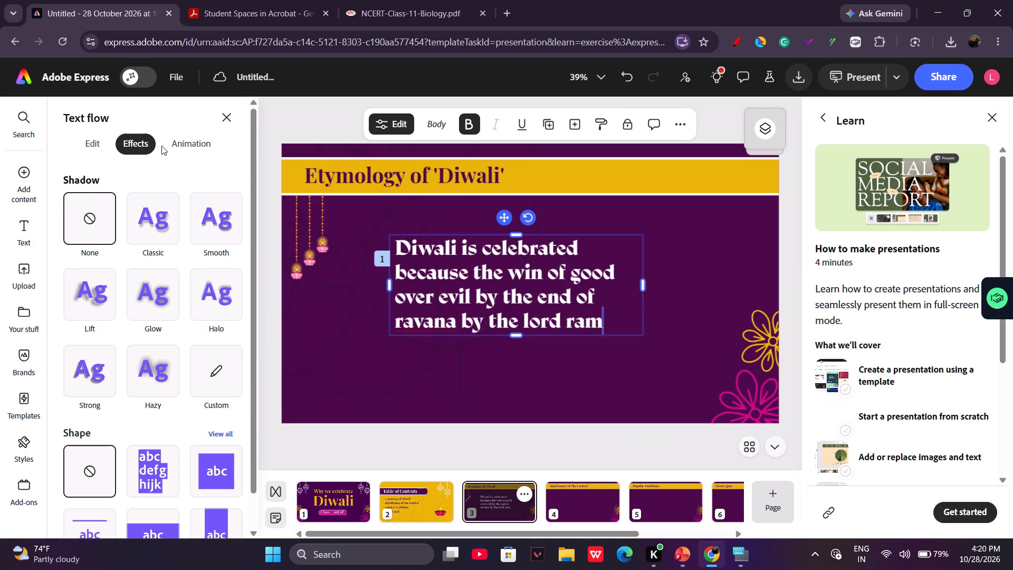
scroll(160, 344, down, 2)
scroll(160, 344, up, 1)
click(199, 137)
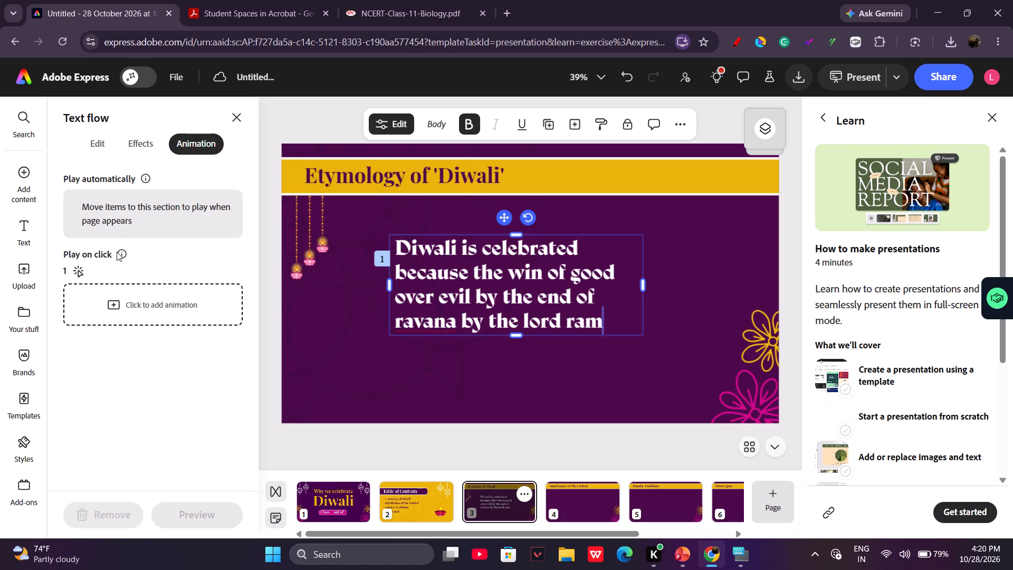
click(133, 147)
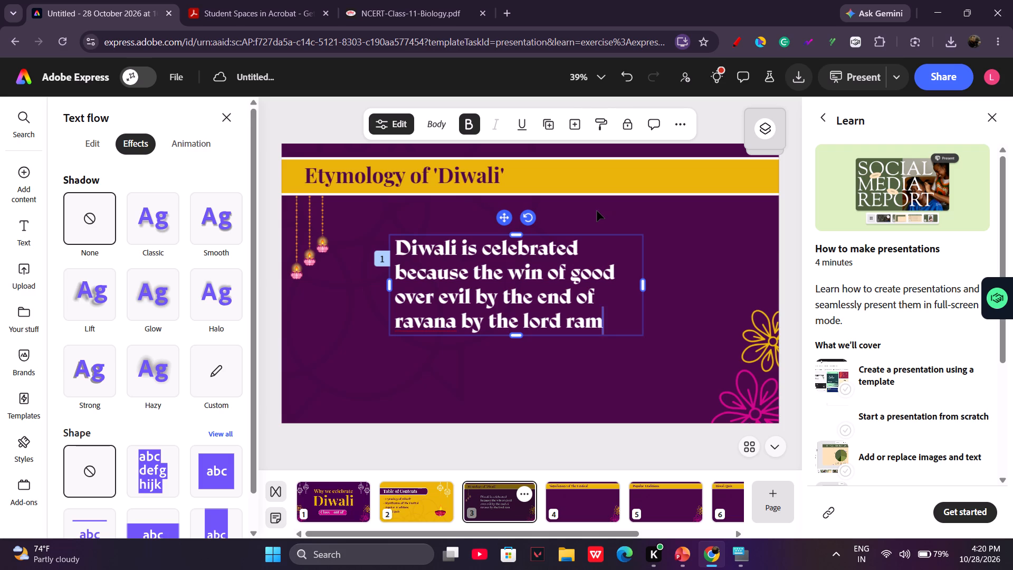
Widen and heighten the Diwali body text box, and shift it slightly down and to the right on the slide.
drag(646, 289, 676, 291)
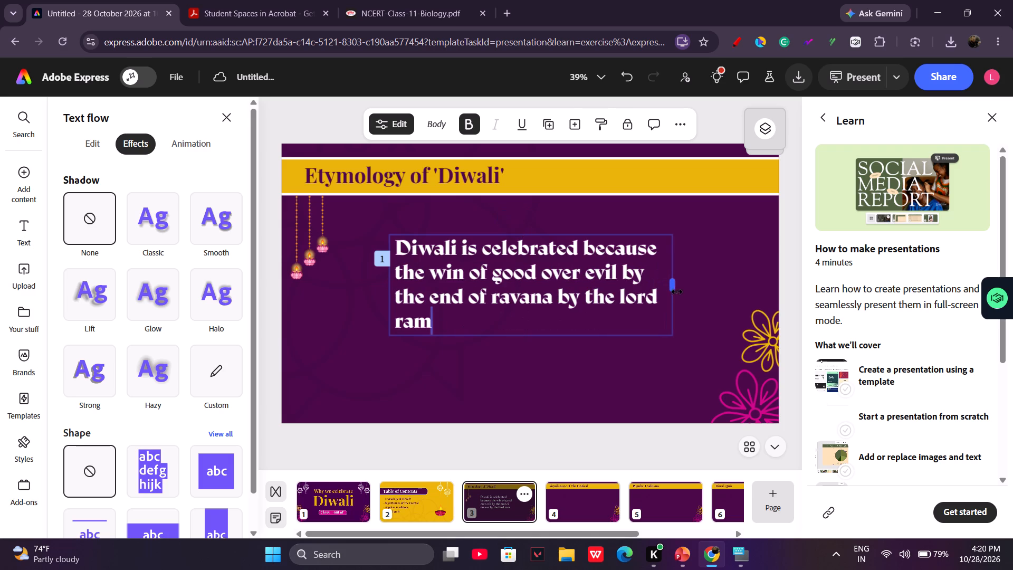
drag(676, 291, 677, 292)
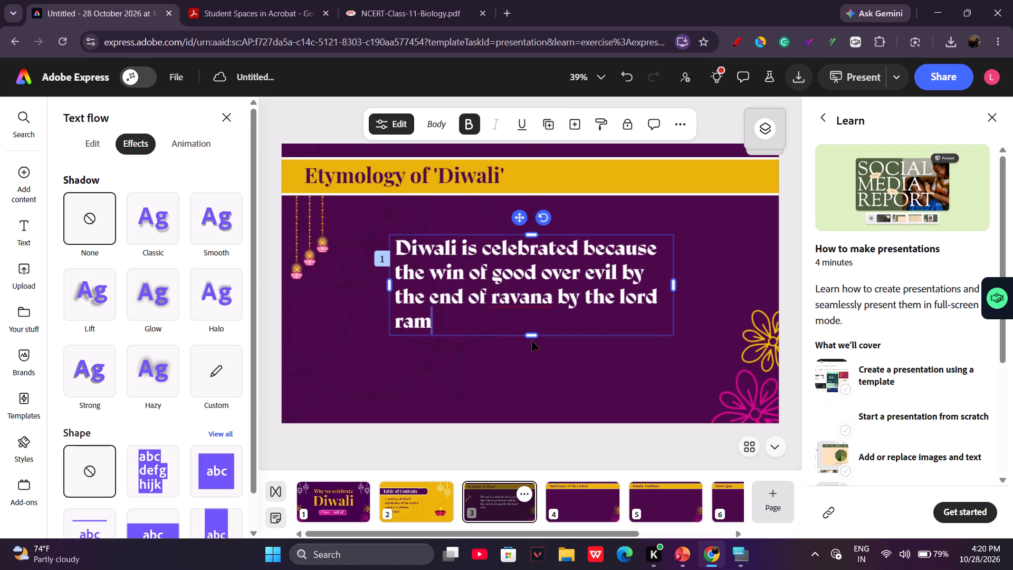
drag(531, 337, 538, 362)
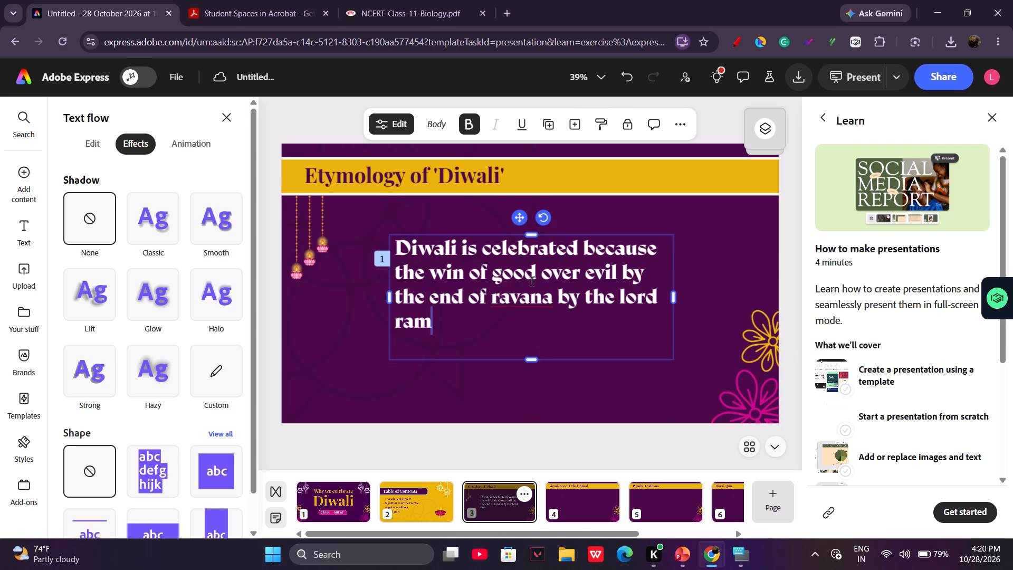
drag(515, 214, 525, 226)
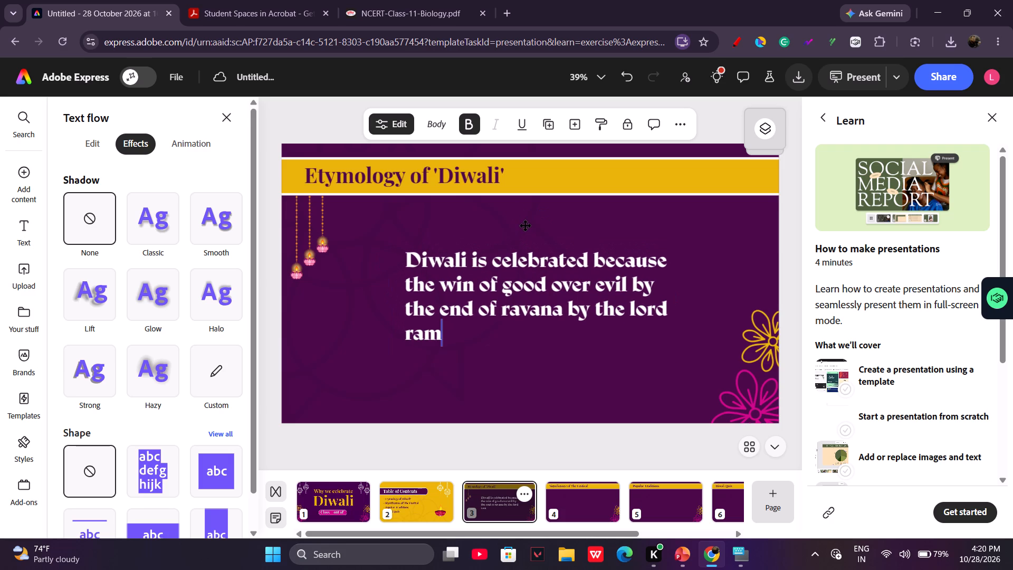
drag(525, 226, 521, 229)
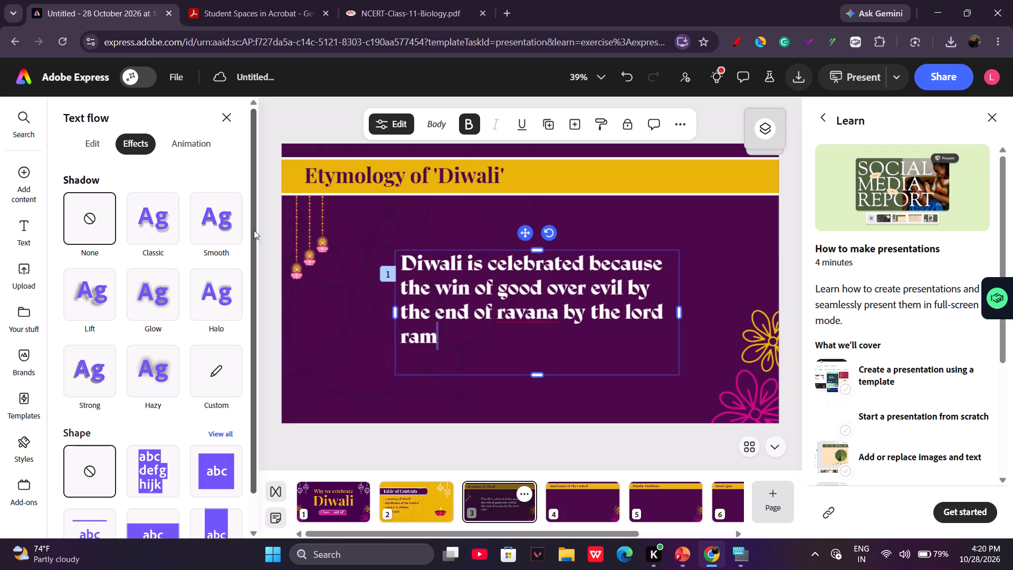
Try the Hazy and Halo shadows on the Diwali body text and settle on the Smooth shadow.
click(155, 370)
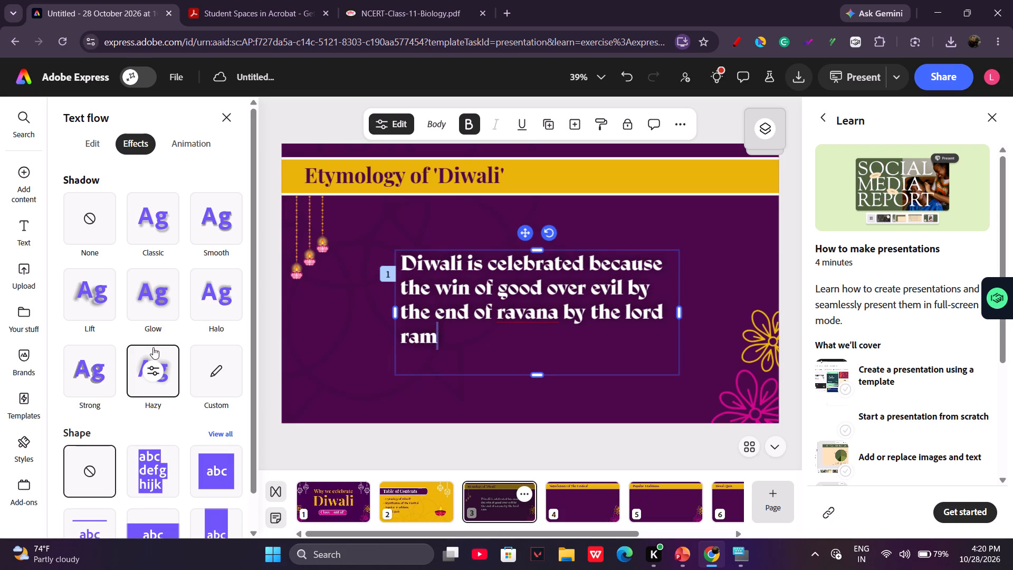
click(209, 282)
click(207, 215)
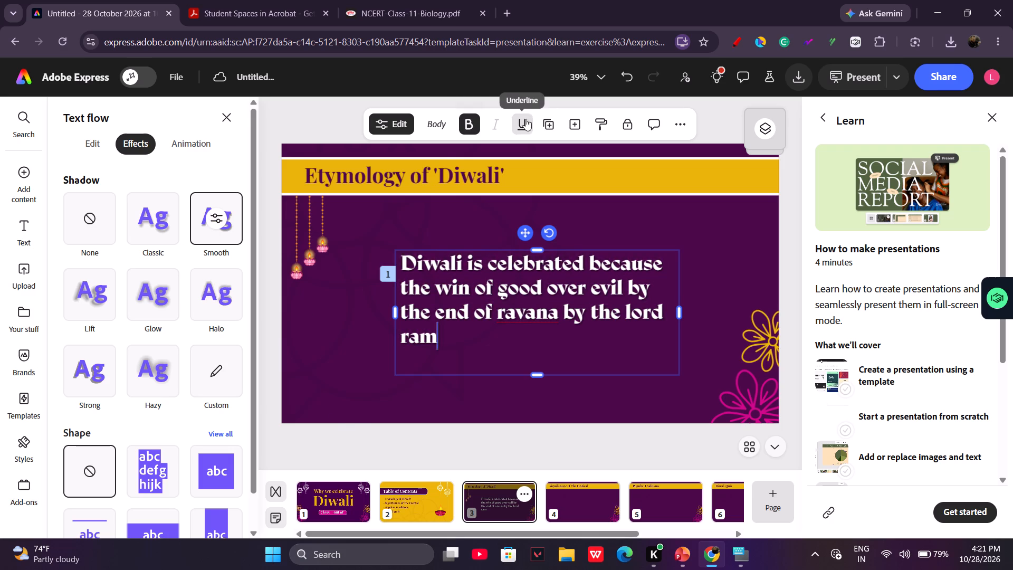
click(436, 123)
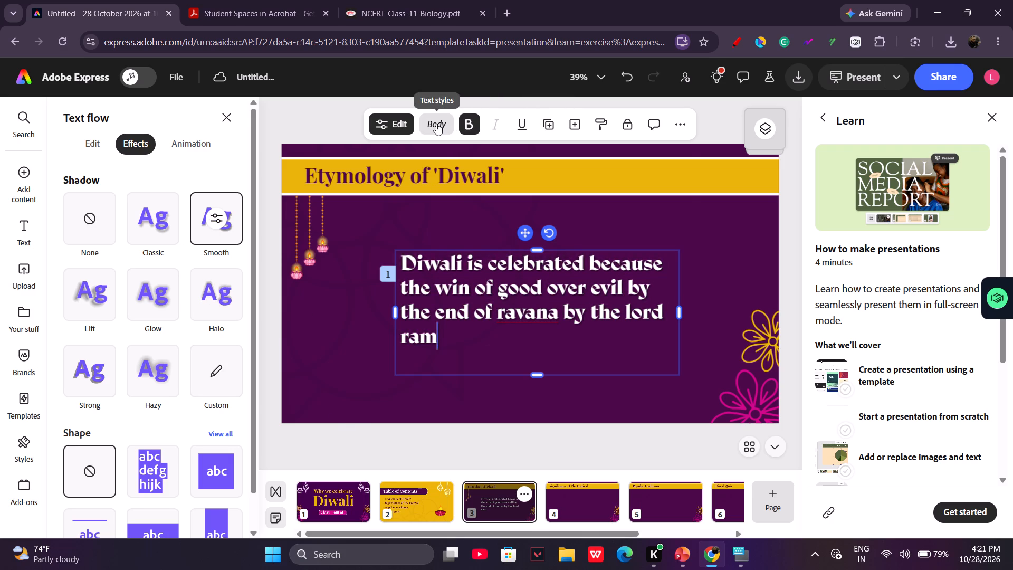
click(436, 123)
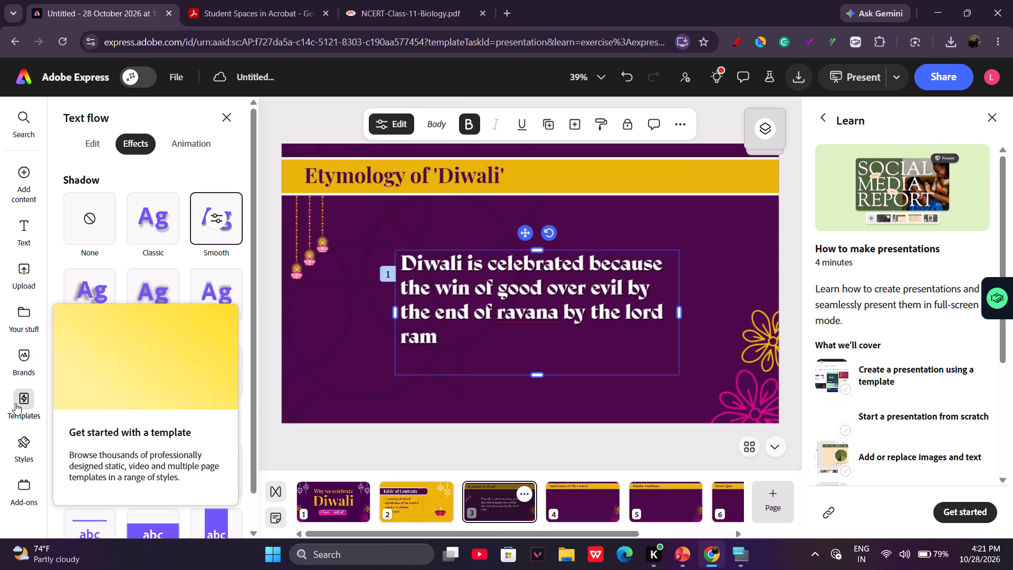
Add a Body text box to the "Significance of The Festival" slide, clear its placeholder, widen it right of centre and scale it to font size 32.
click(595, 495)
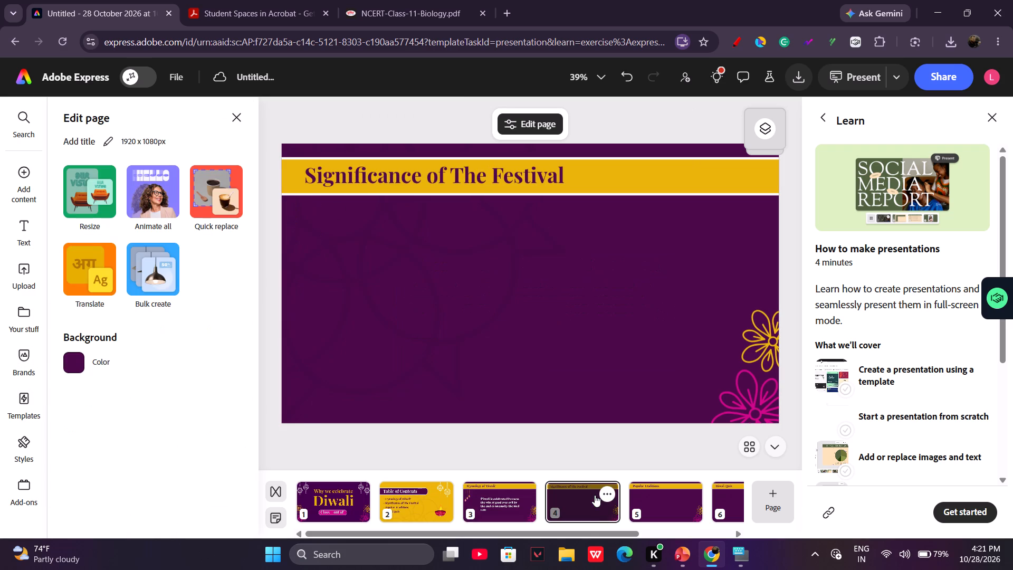
click(17, 228)
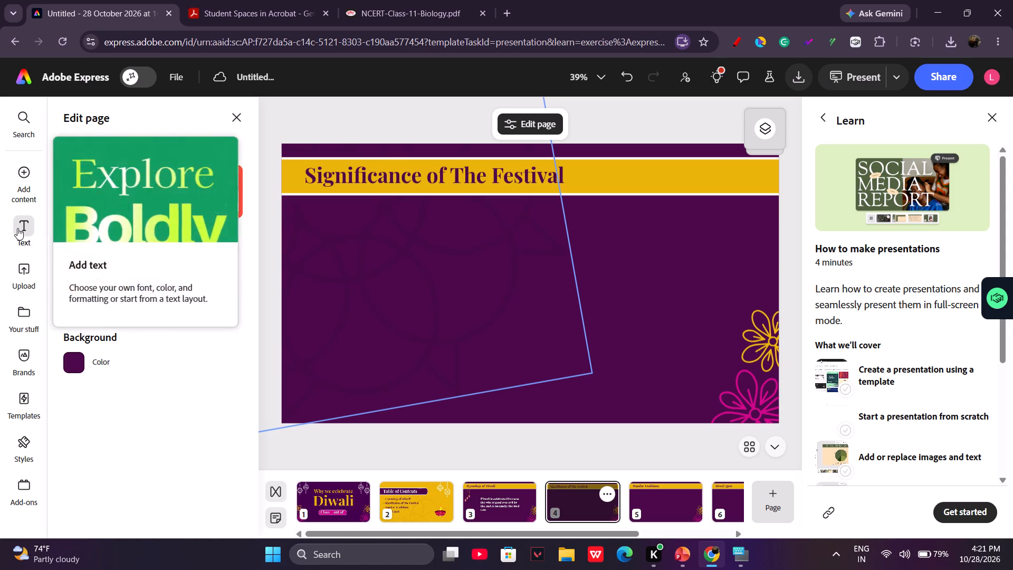
click(167, 301)
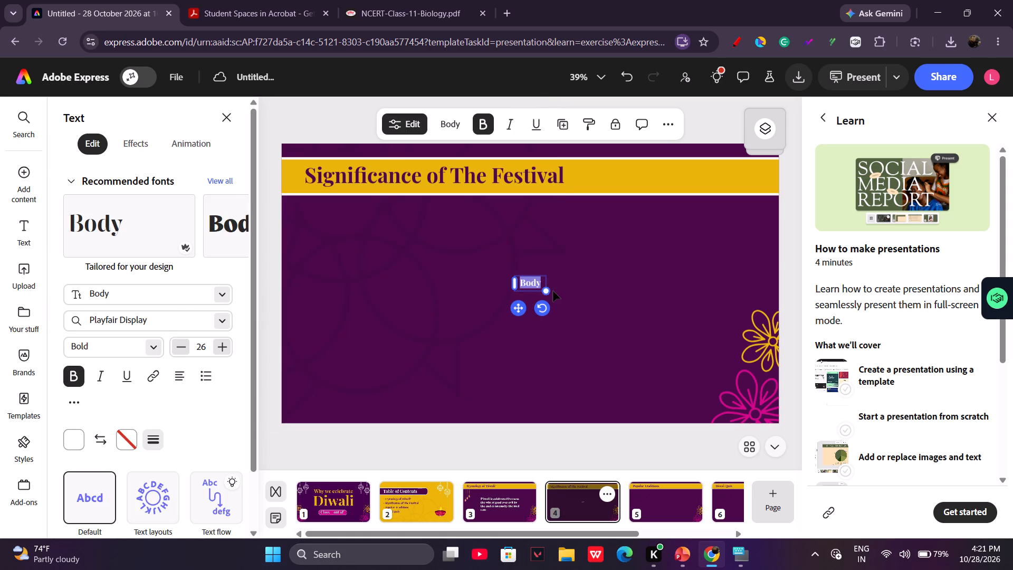
drag(513, 285, 294, 289)
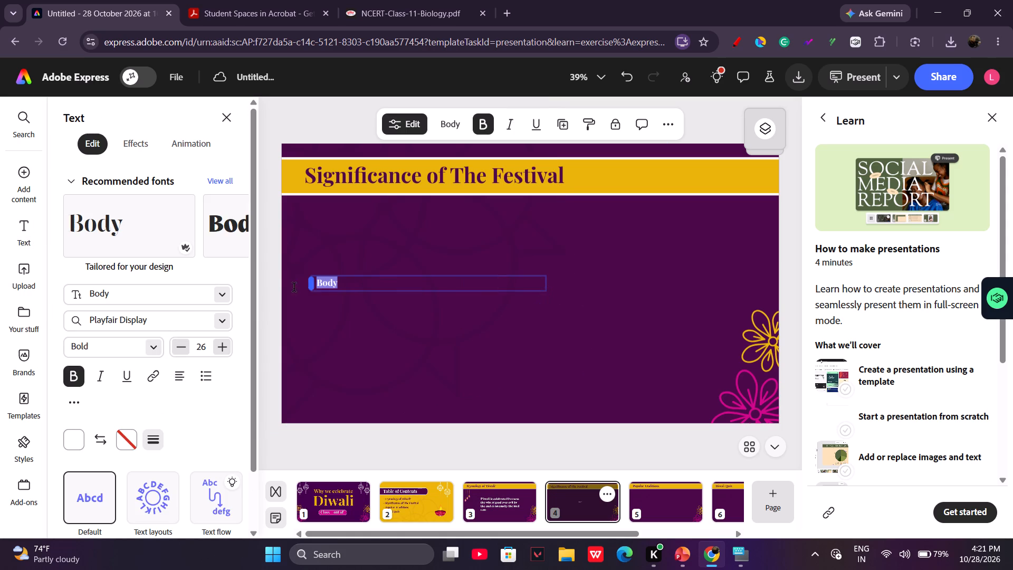
drag(294, 289, 333, 291)
drag(430, 307, 582, 312)
key(BackSpace)
key(s)
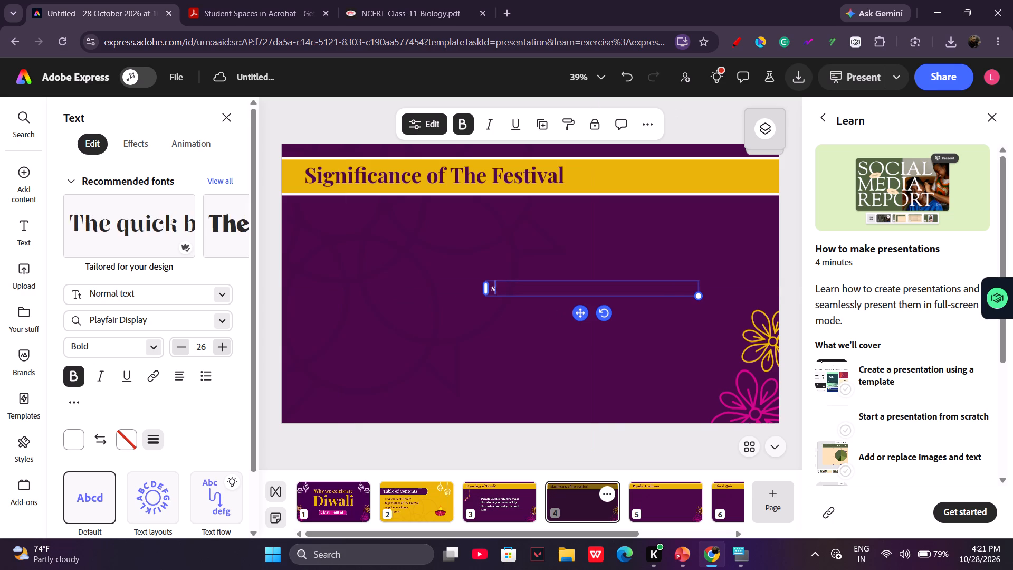
key(BackSpace)
drag(702, 294, 732, 391)
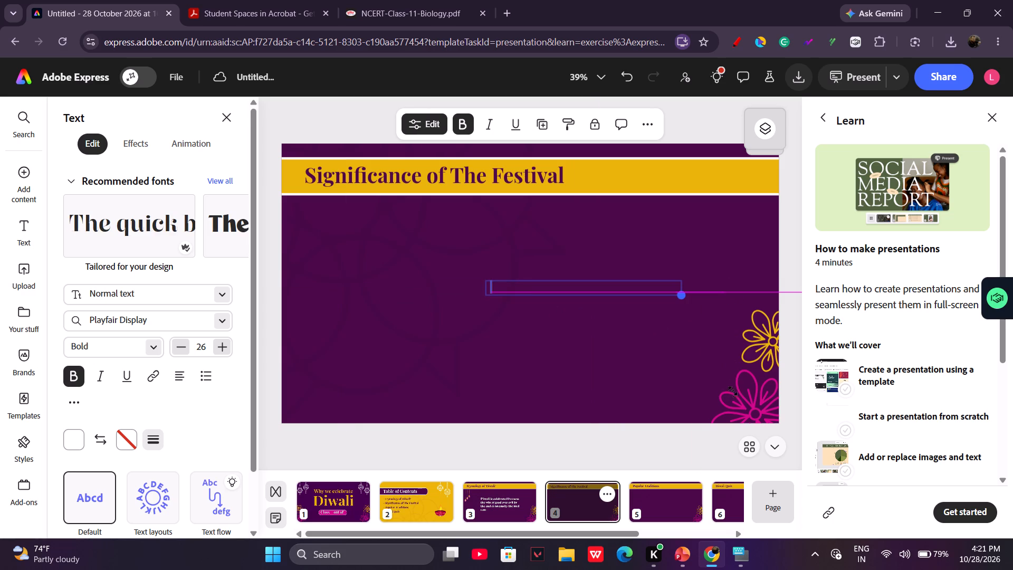
drag(732, 391, 747, 365)
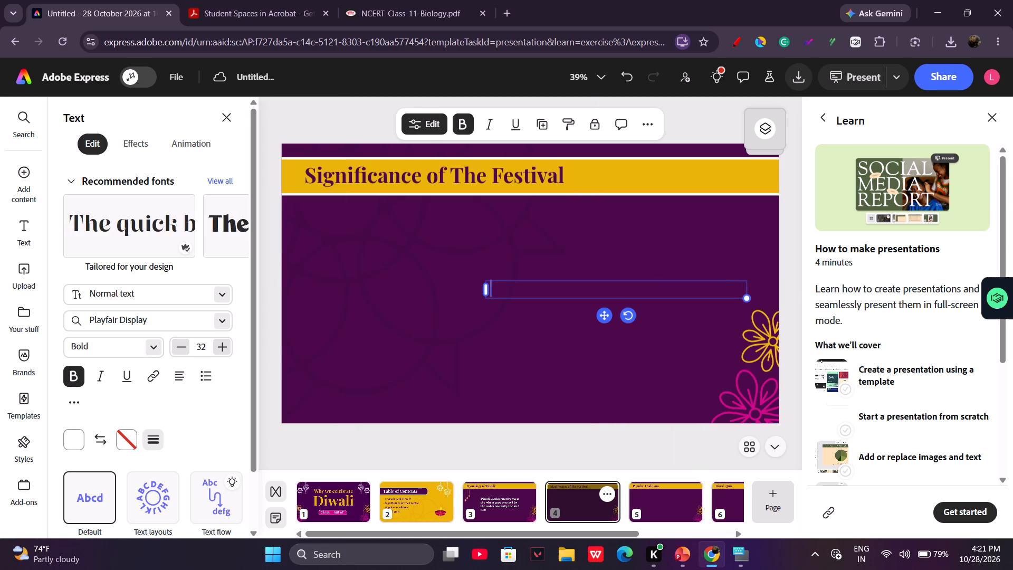
Enter "Significance is clear goodness over evilness by the end of ravana" in the new text box.
key(BackSpace)
key(BackSpace)
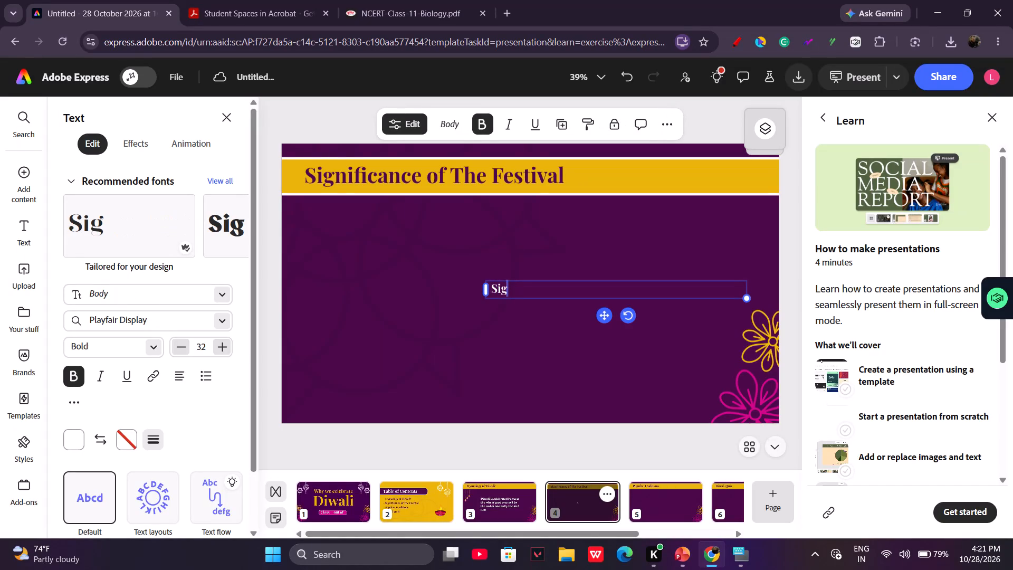
text(ificc)
key(BackSpace)
text(ance)
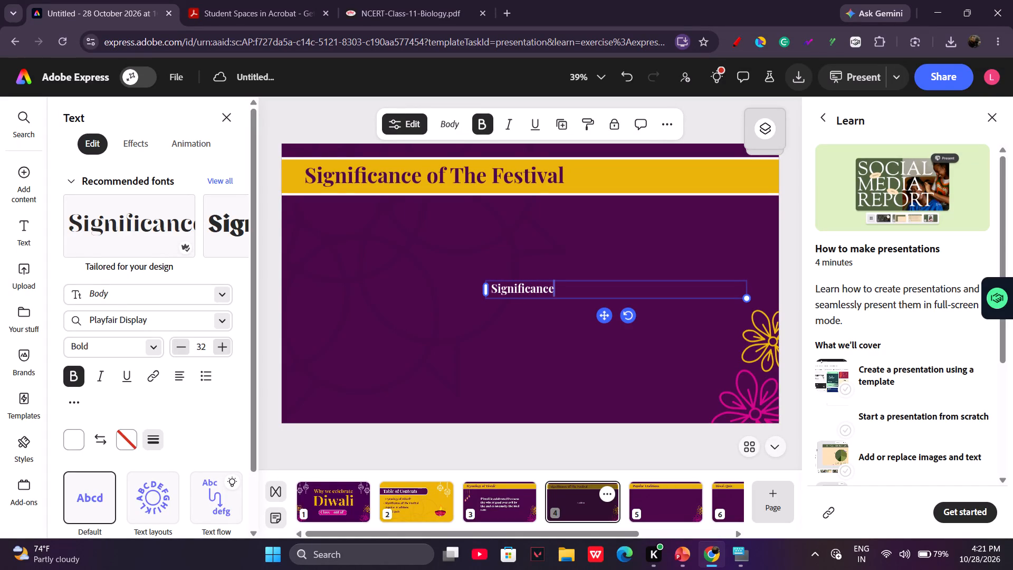
key(BackSpace)
key(BackSpace)
text(ce)
key(space)
key(BackSpace)
key(BackSpace)
text(e is)
key(space)
text(clra)
key(BackSpace)
key(BackSpace)
text(ear)
key(space)
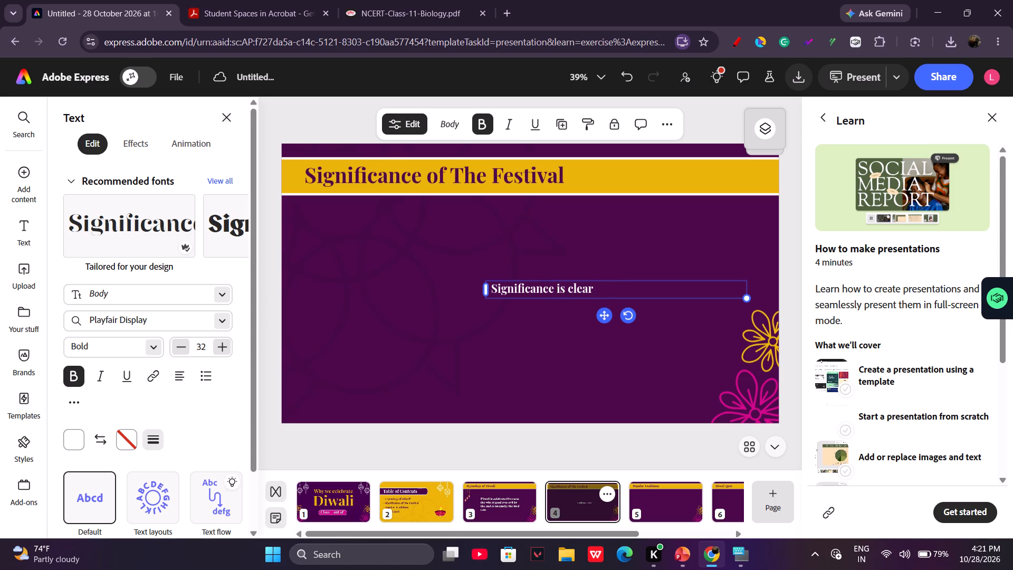
text(goodness over evill)
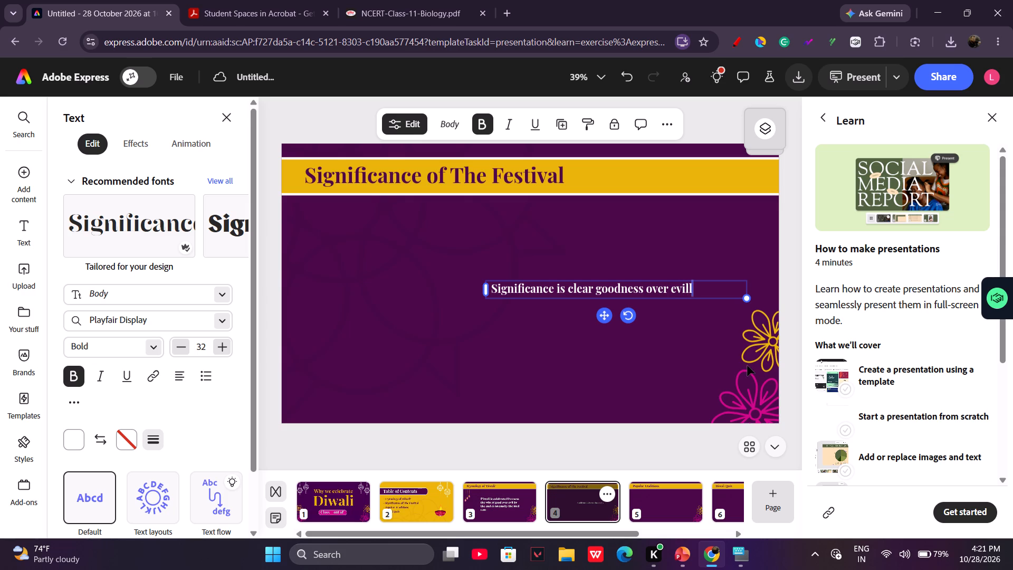
key(BackSpace)
text(ness buyt)
key(space)
key(BackSpace)
key(BackSpace)
key(BackSpace)
key(BackSpace)
key(y)
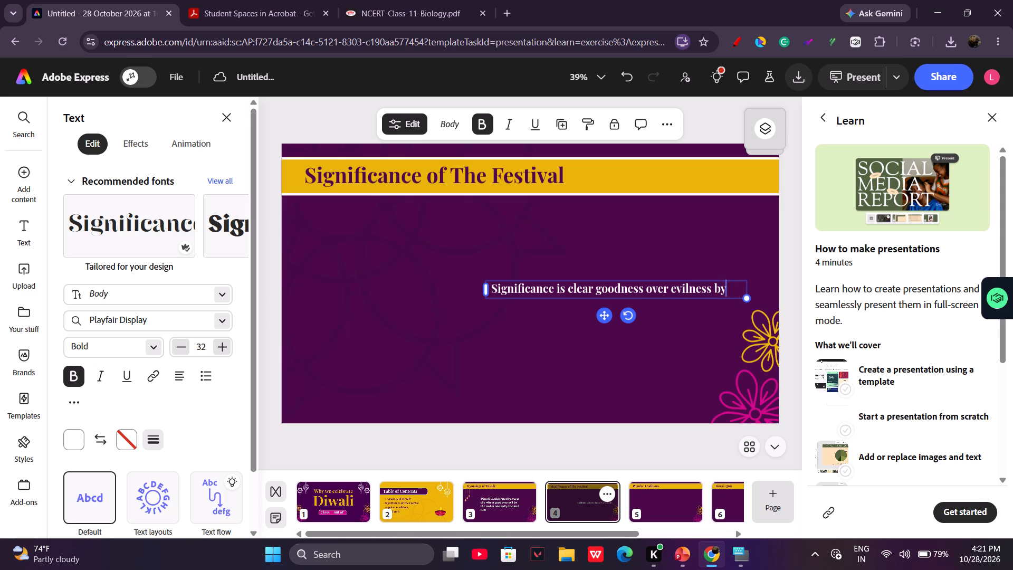
key(space)
text(the end or)
key(BackSpace)
text(f ravan)
text(a vy shree)
key(ctrl+BackSpace)
key(ctrl+BackSpace)
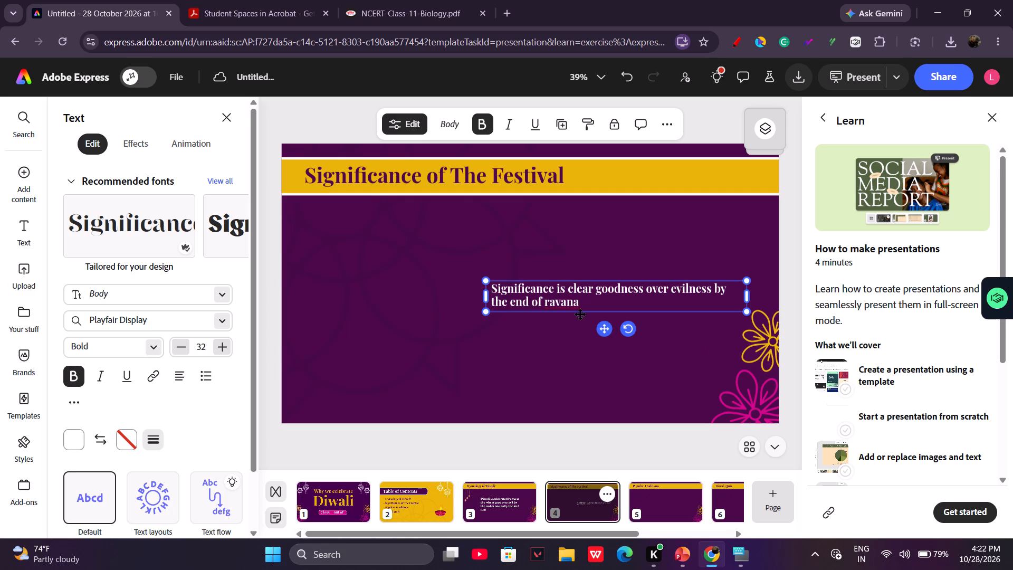
Move the significance text box to the slide's upper right, just below the title band.
drag(608, 331, 638, 271)
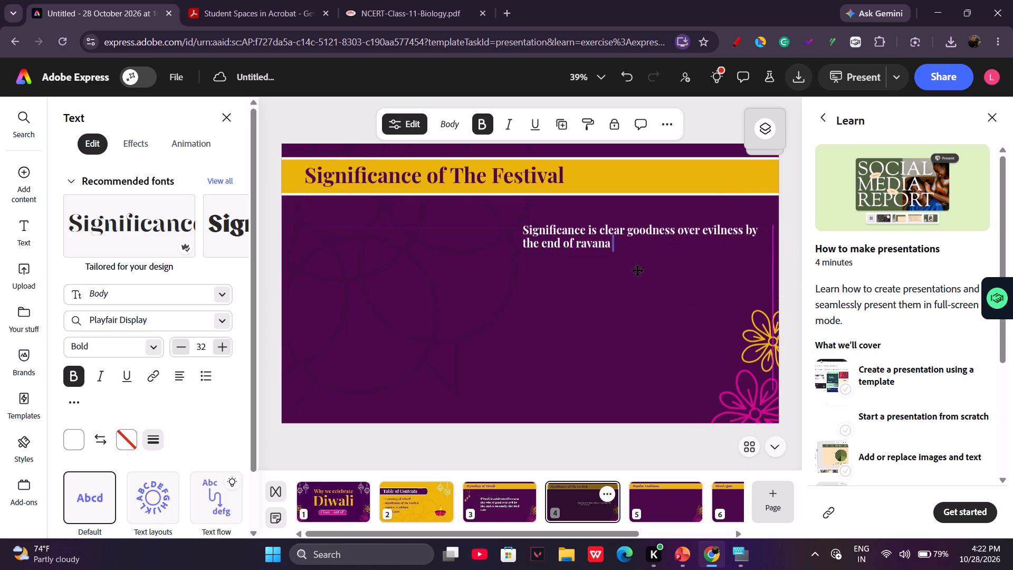
drag(638, 271, 639, 269)
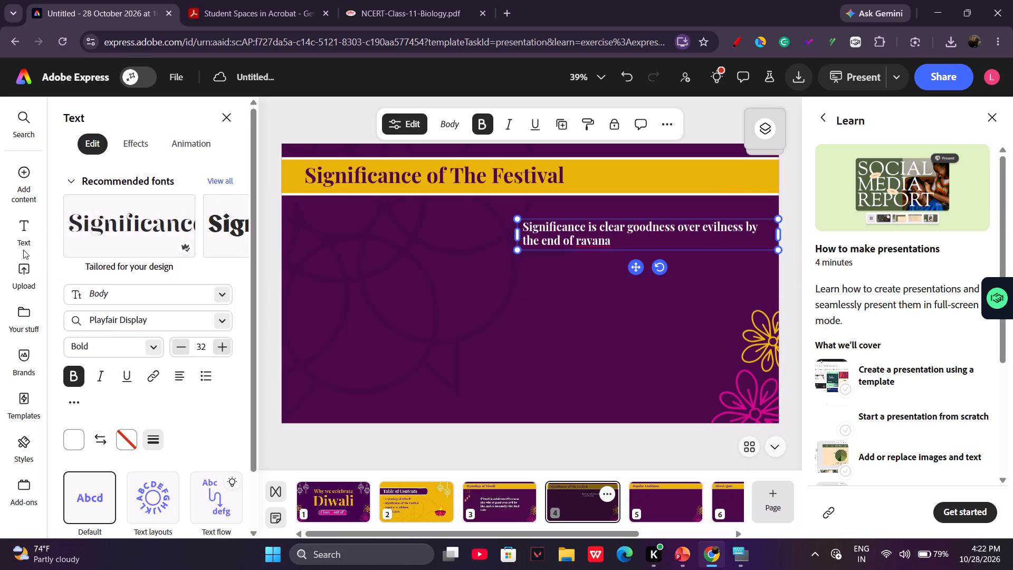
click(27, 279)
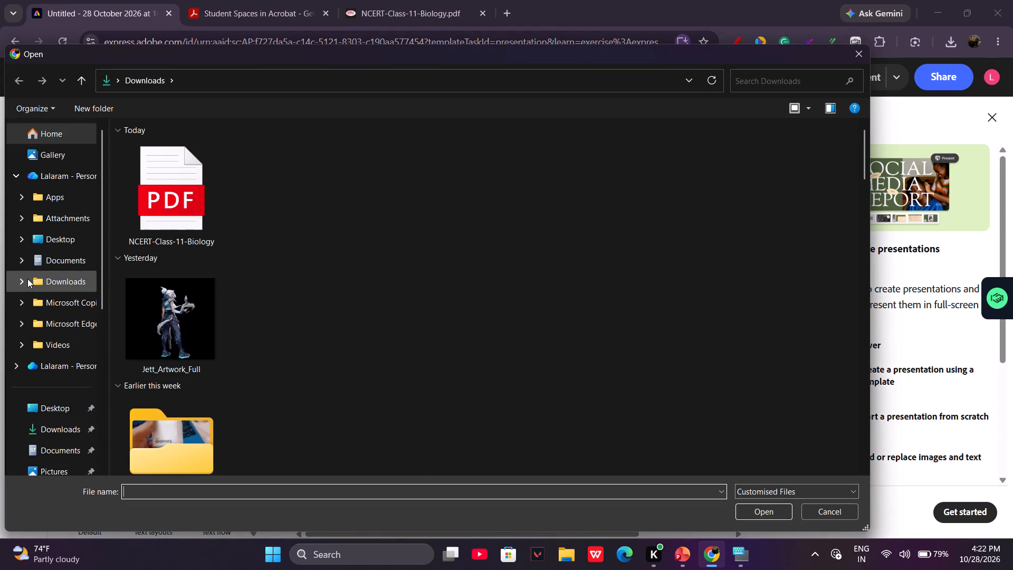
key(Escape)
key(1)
Search the elements for "ravan" and add the design asset showing a row of Ravana heads to the slide.
click(20, 192)
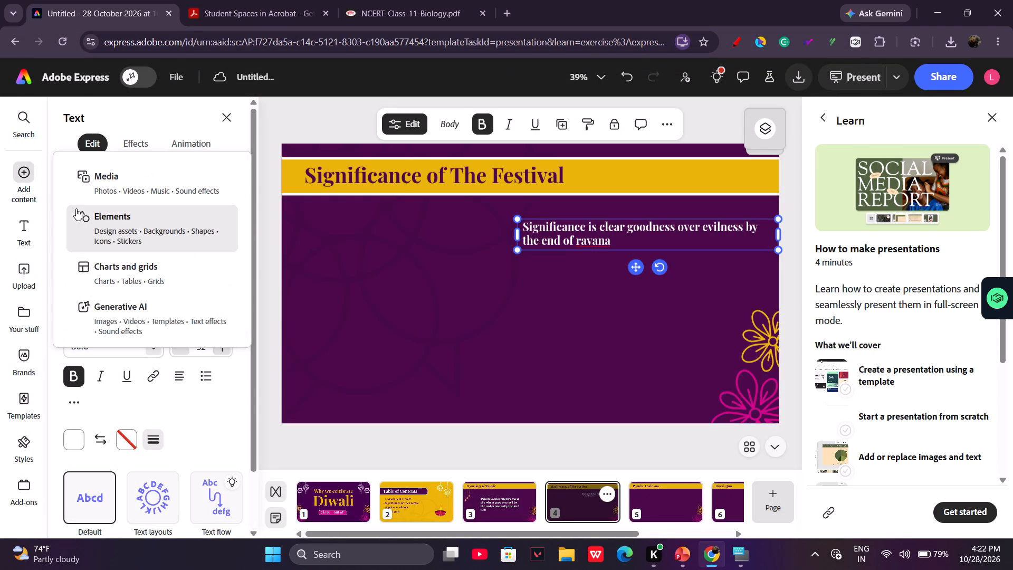
click(100, 222)
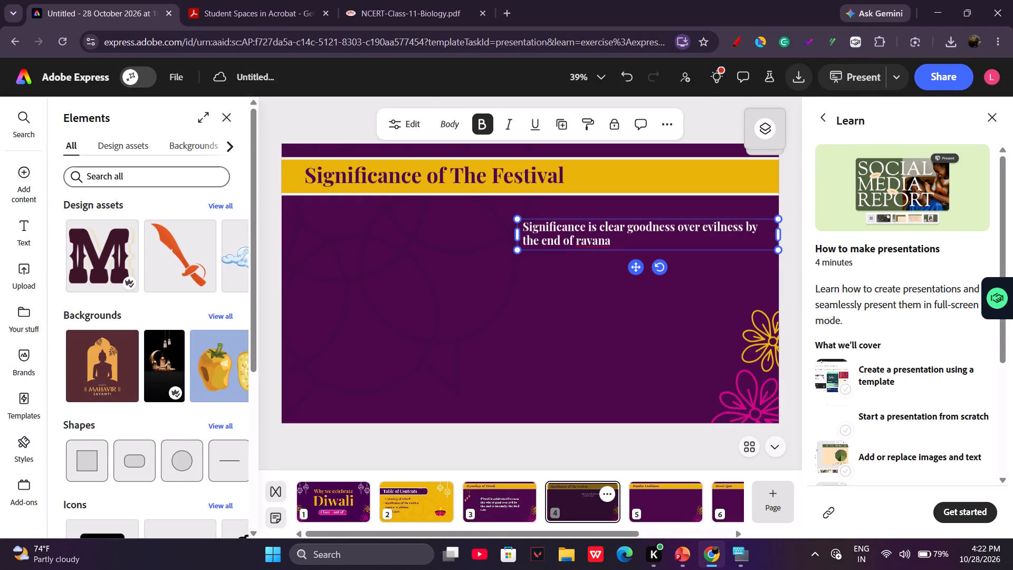
click(149, 170)
key(ctrl+BackSpace)
text(ravan)
key(Return)
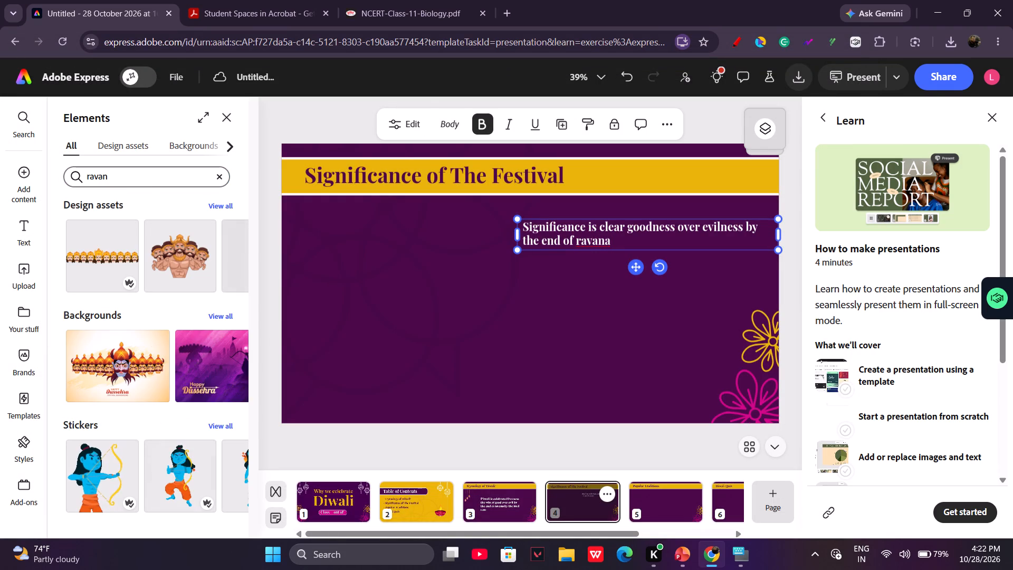
click(114, 267)
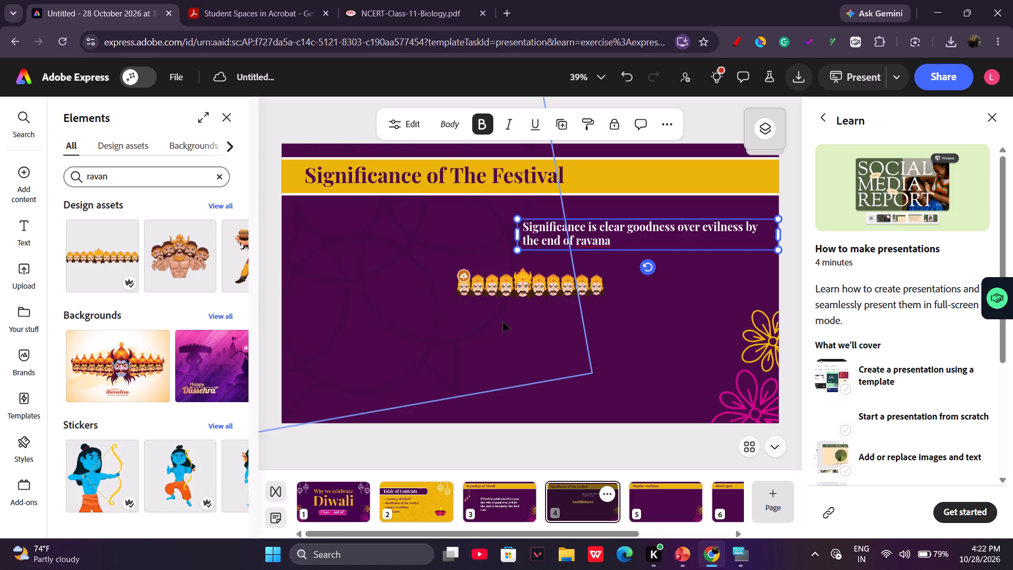
Move the row of Ravana heads to the slide's left side, just below the title band, and enlarge it slightly.
drag(531, 283, 527, 285)
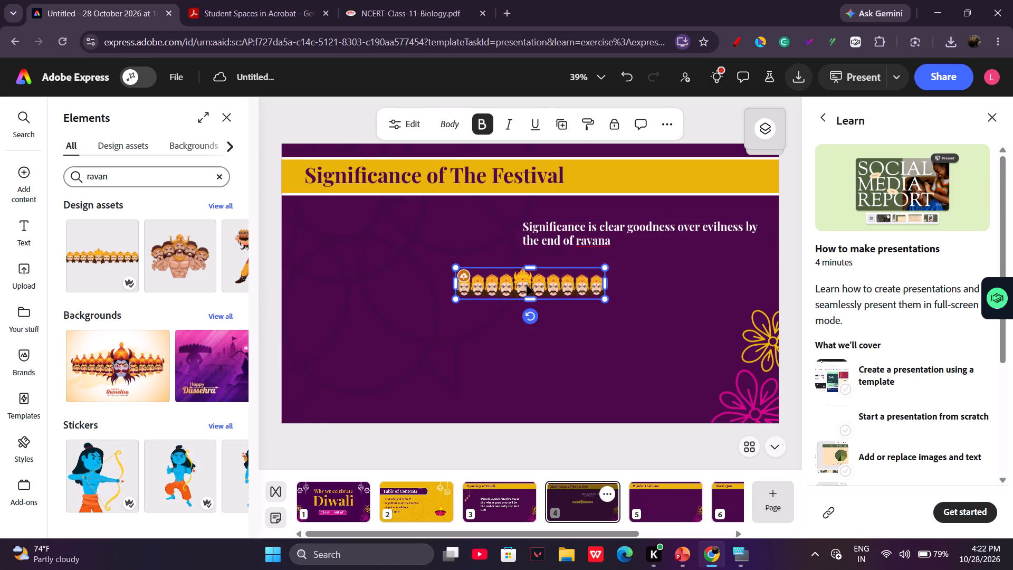
drag(527, 285, 379, 260)
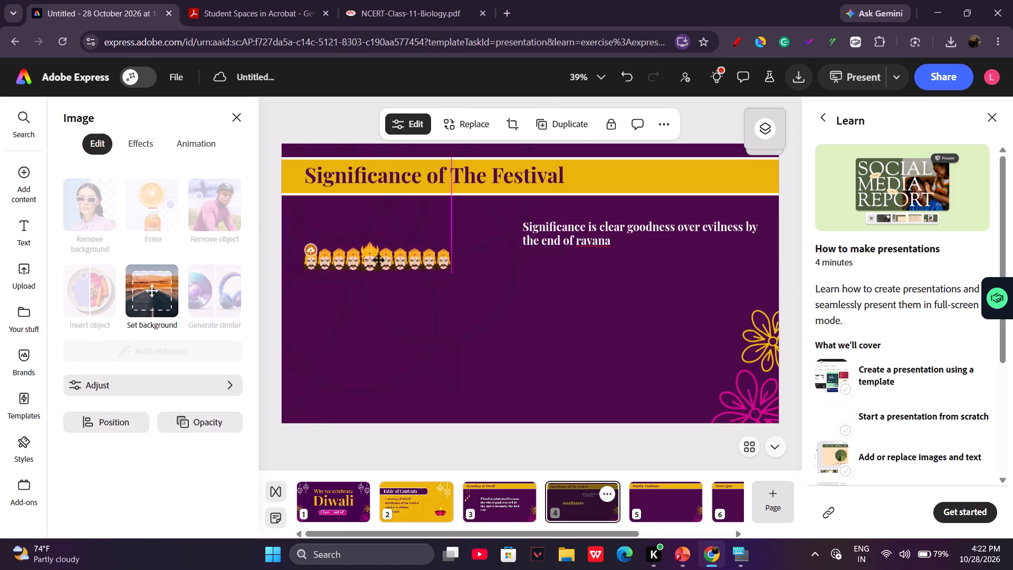
drag(449, 279, 488, 341)
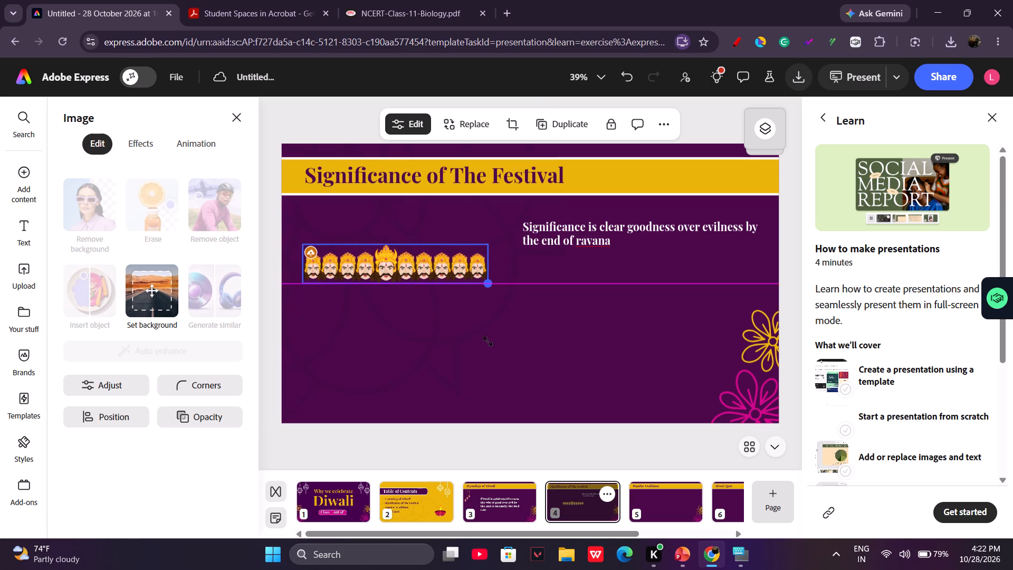
drag(488, 341, 465, 335)
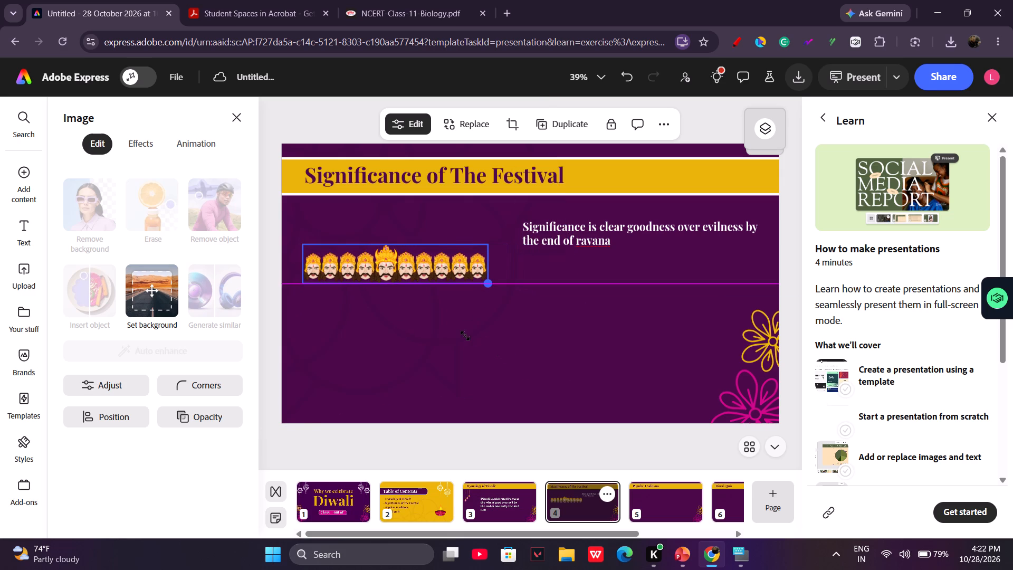
drag(465, 335, 470, 334)
drag(405, 278, 397, 273)
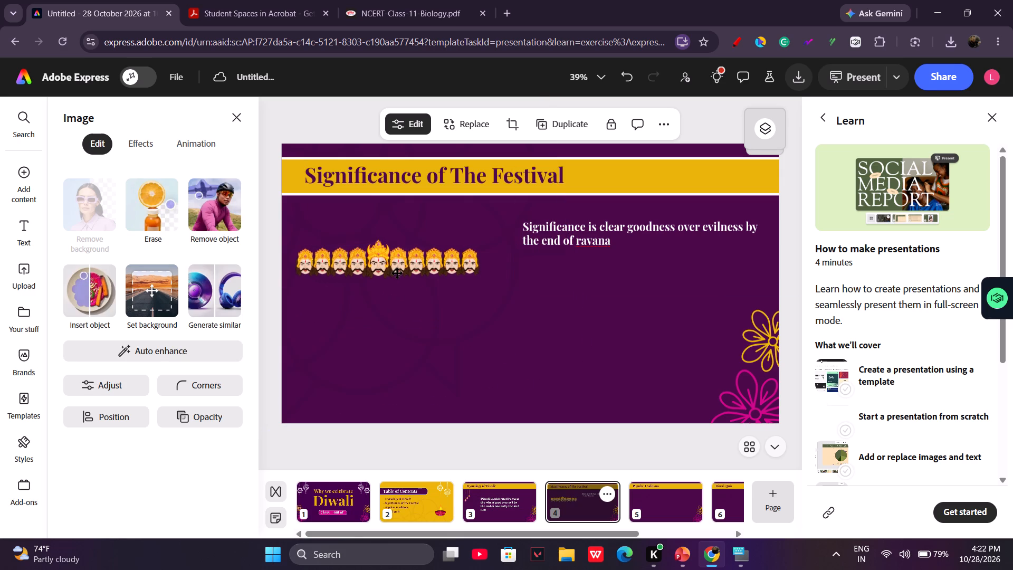
drag(397, 273, 397, 273)
Add the sticker of the blue archer drawing a bow from the "ravan" element results to the slide.
click(21, 186)
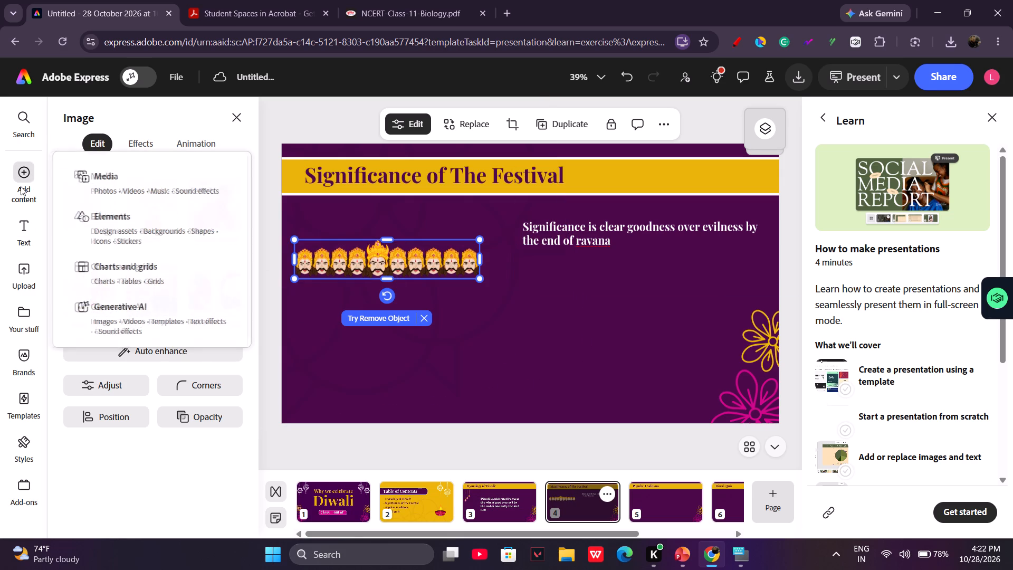
click(118, 220)
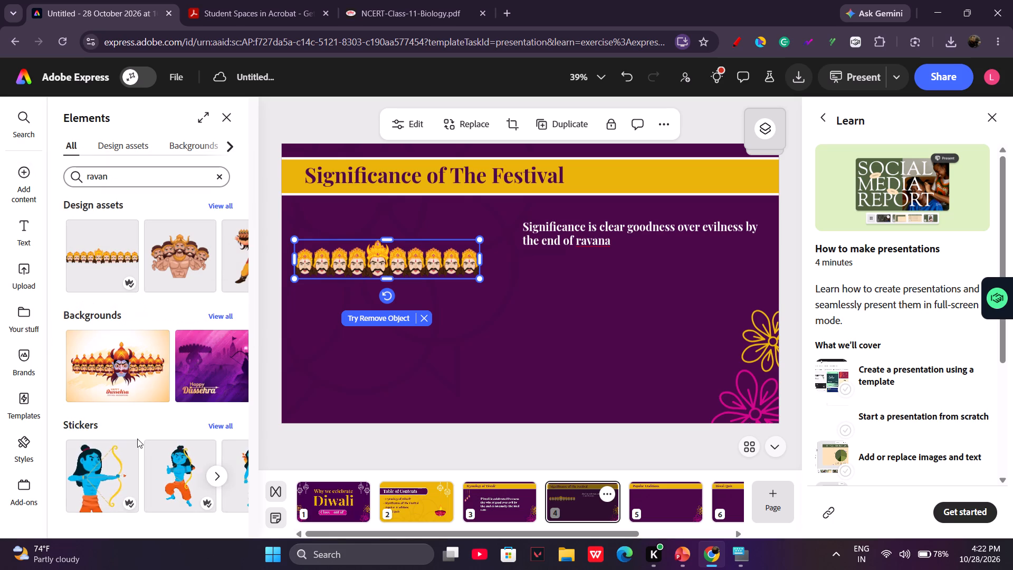
click(112, 468)
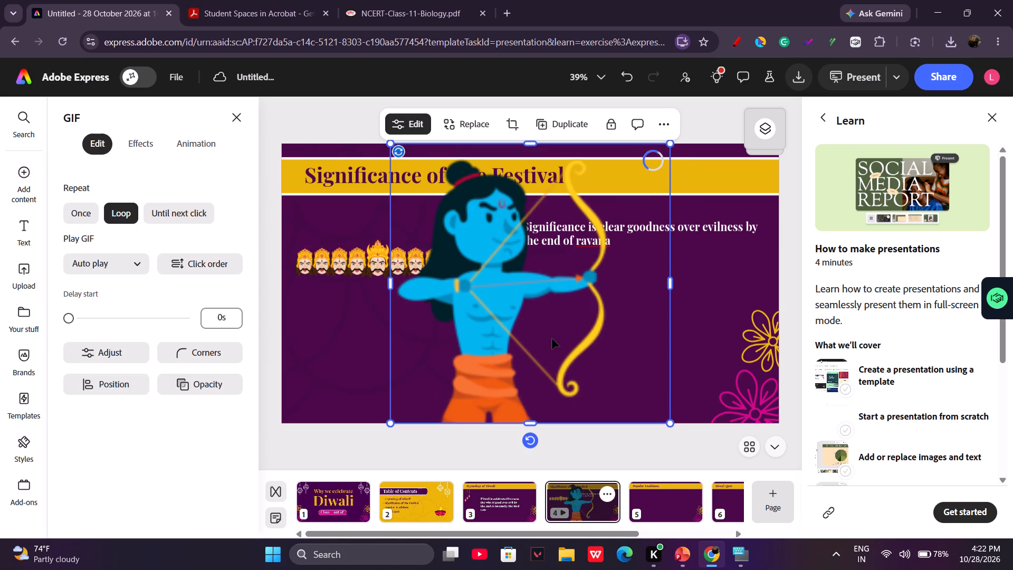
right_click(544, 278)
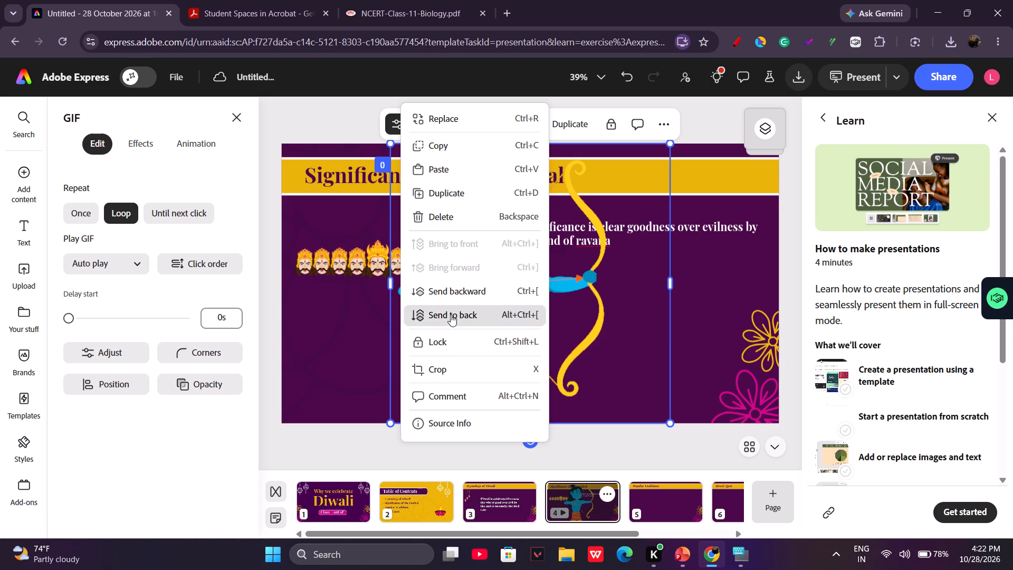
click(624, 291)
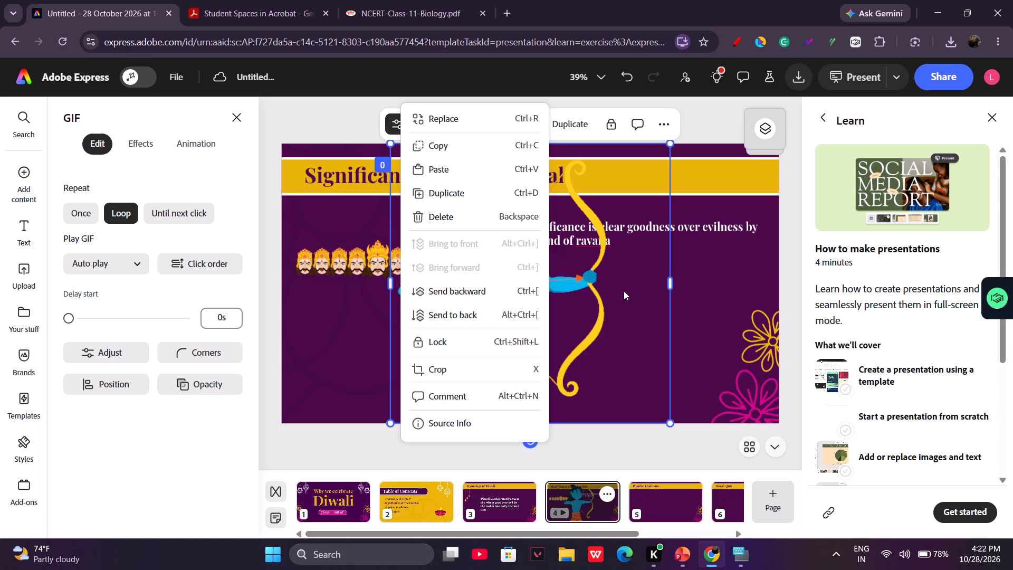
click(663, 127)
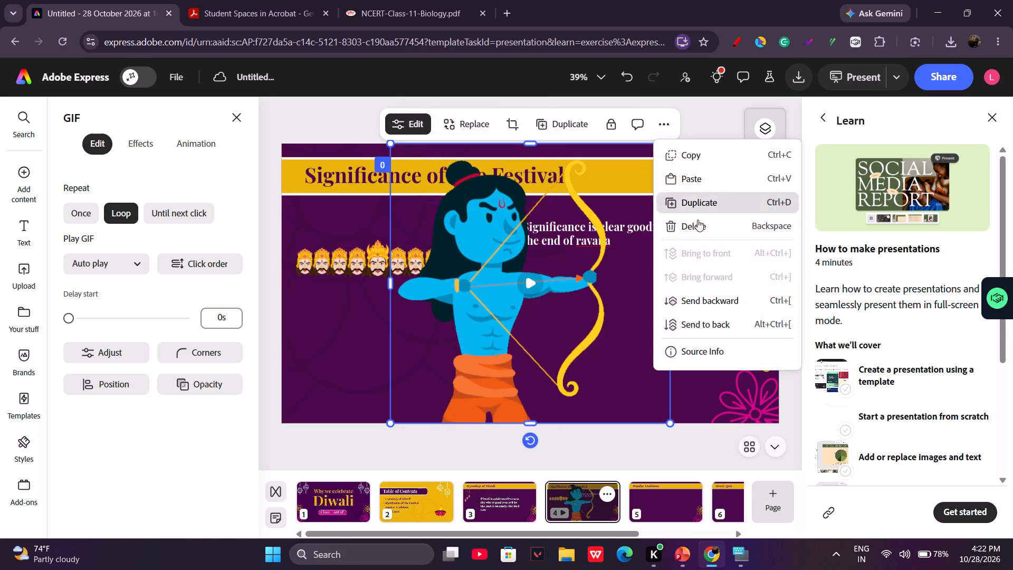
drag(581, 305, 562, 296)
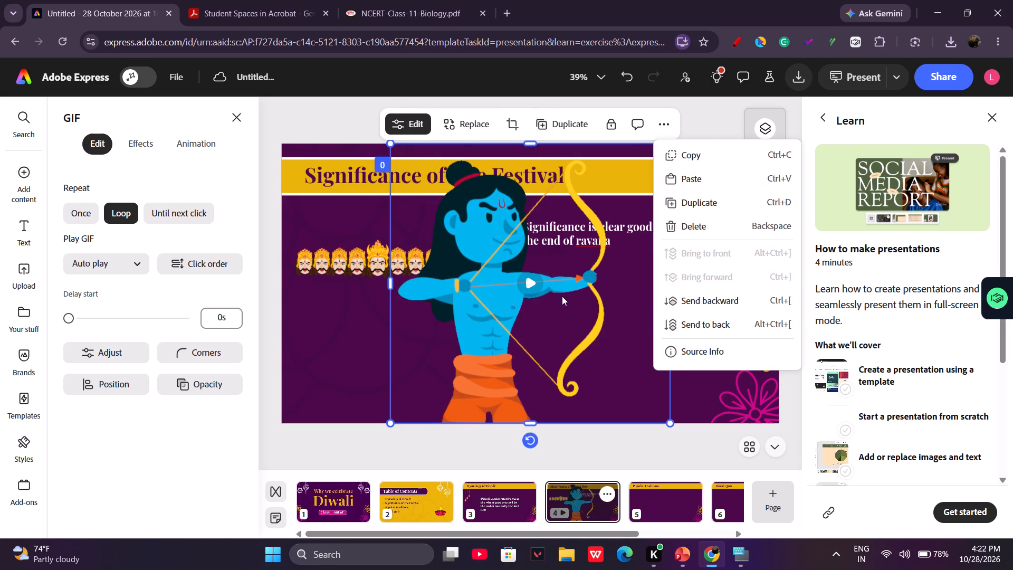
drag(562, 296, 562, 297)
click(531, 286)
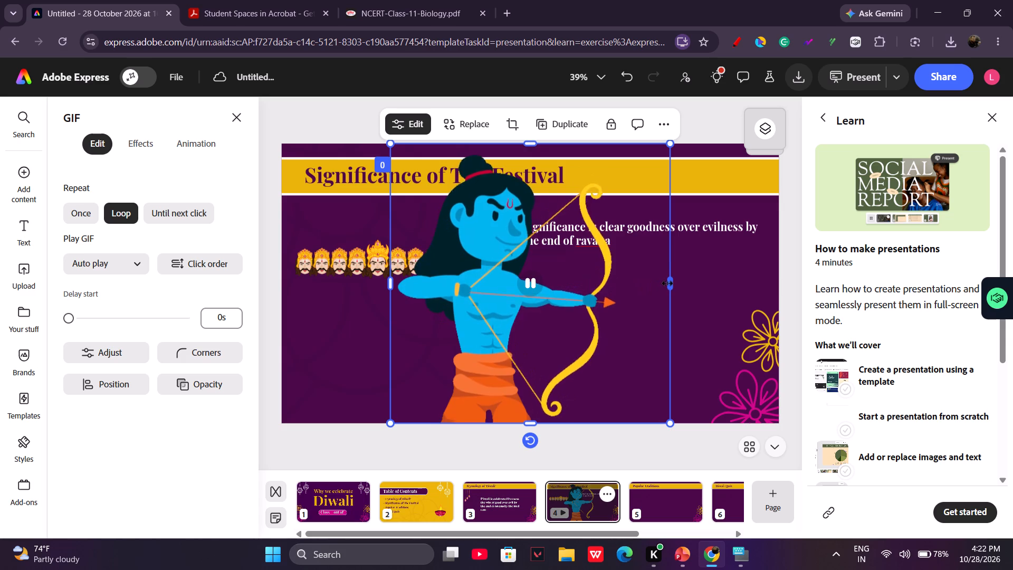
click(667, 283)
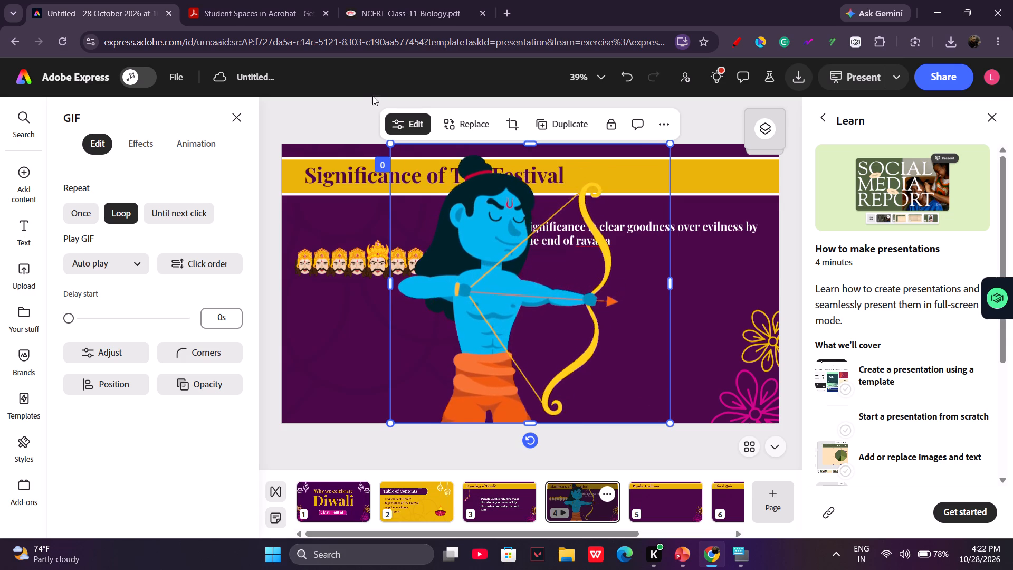
Flip the archer GIF horizontally so that the bow faces the Ravana heads.
click(131, 380)
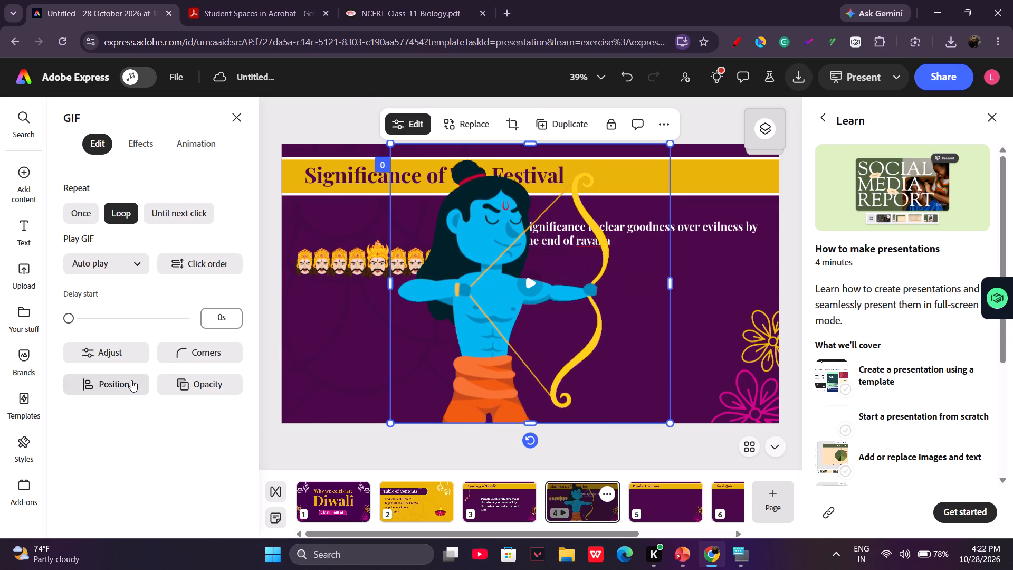
click(119, 350)
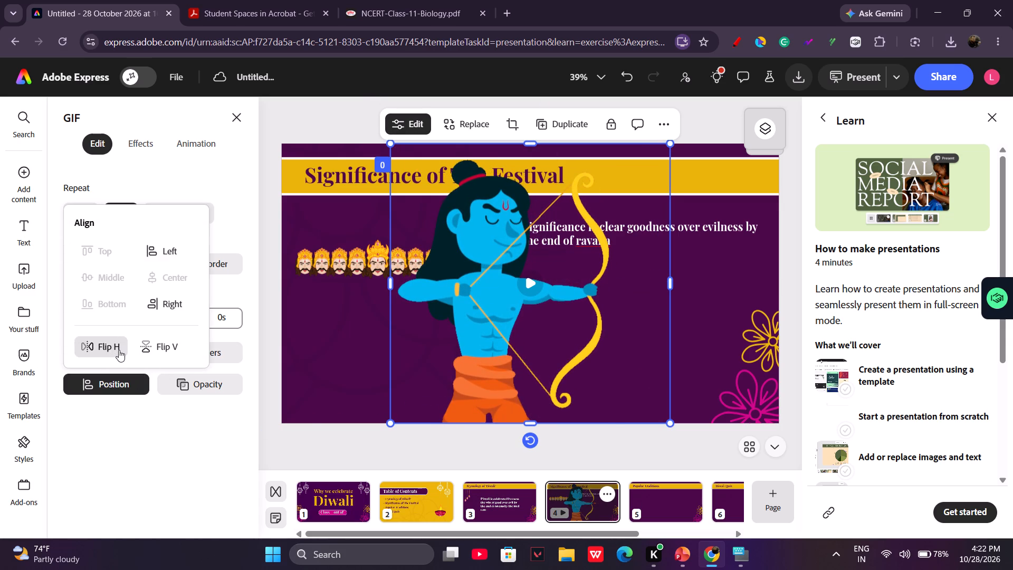
click(212, 459)
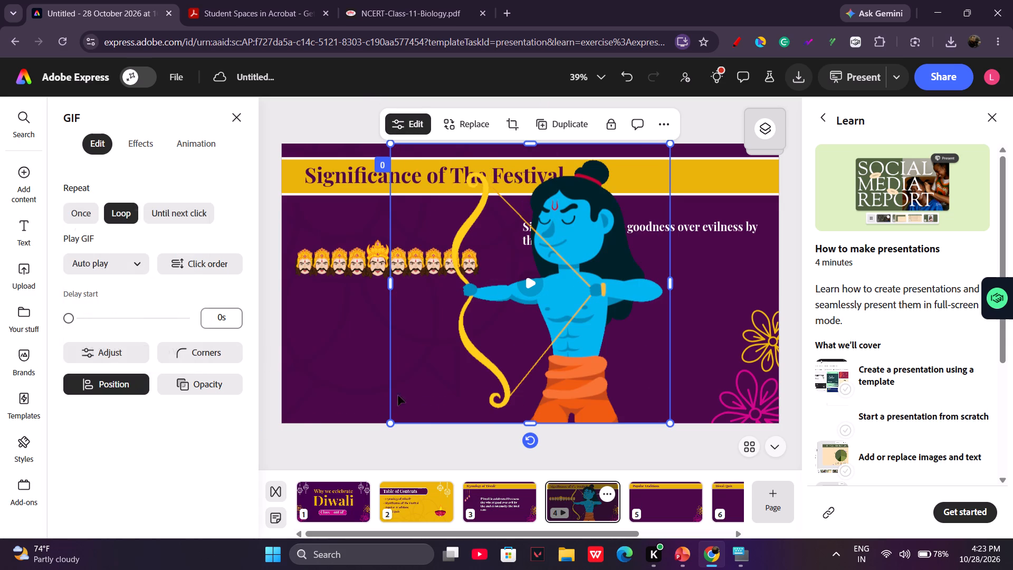
click(525, 280)
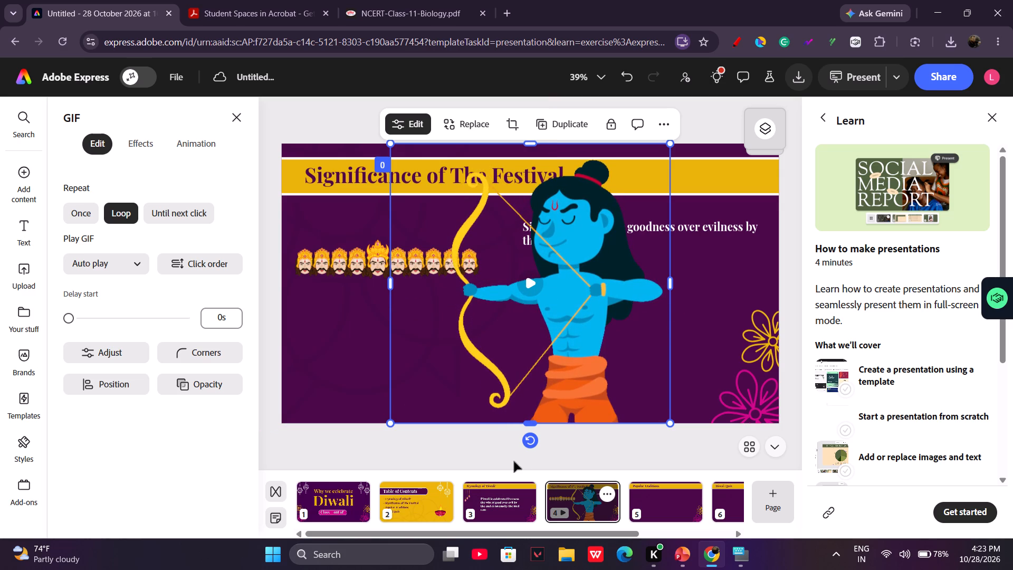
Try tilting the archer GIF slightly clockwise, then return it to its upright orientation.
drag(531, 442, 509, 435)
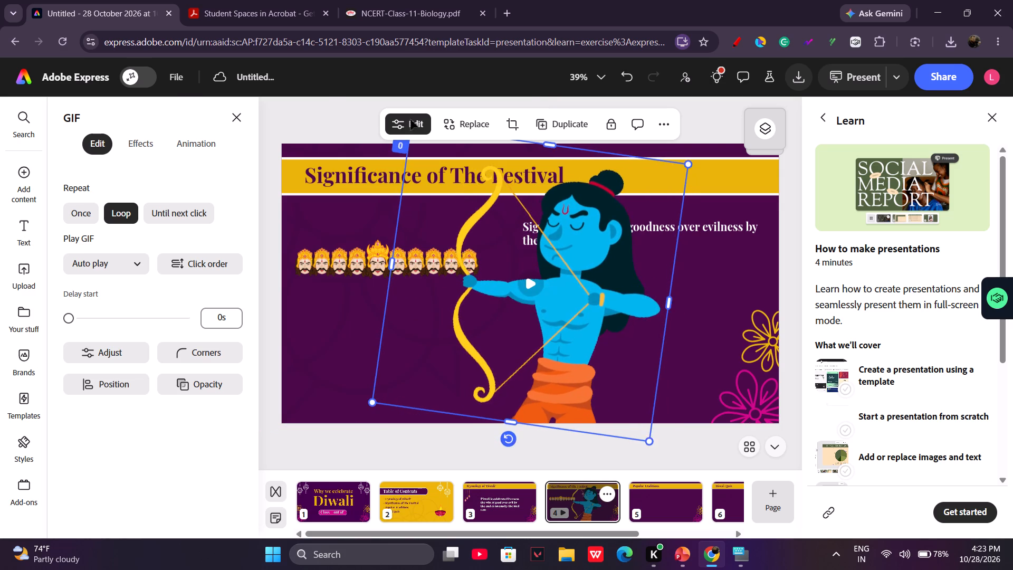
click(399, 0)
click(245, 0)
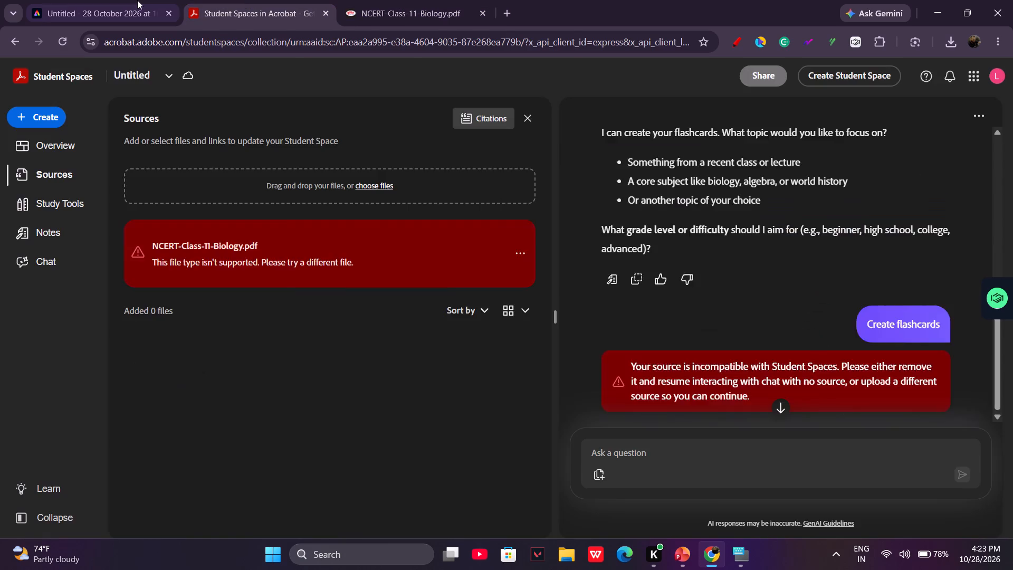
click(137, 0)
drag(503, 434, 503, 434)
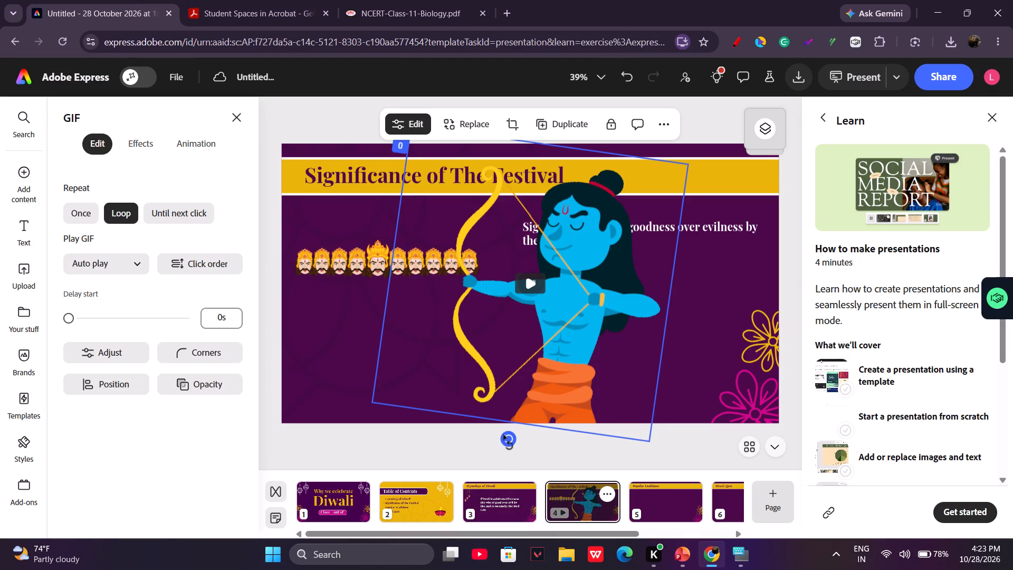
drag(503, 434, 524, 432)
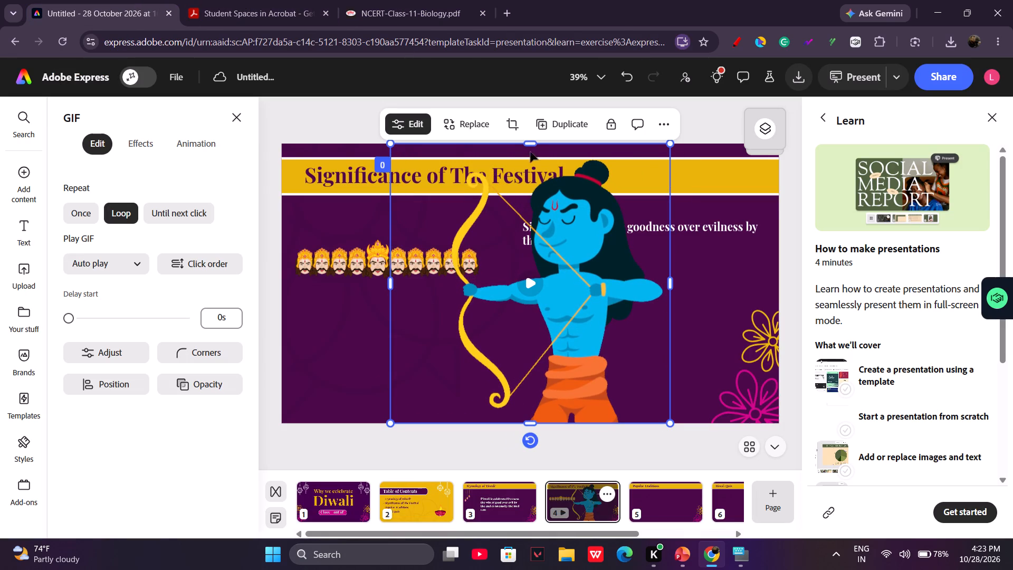
Trim the archer GIF's top edge slightly, scale it down, and place it under the significance text, right of the Ravana heads.
drag(526, 144, 536, 236)
drag(536, 237, 533, 152)
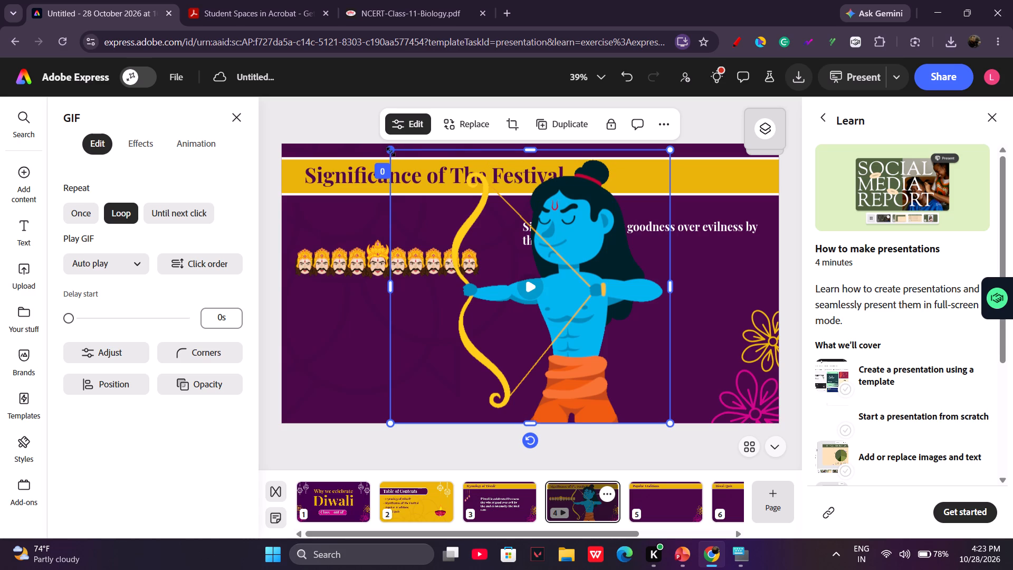
drag(390, 151, 546, 224)
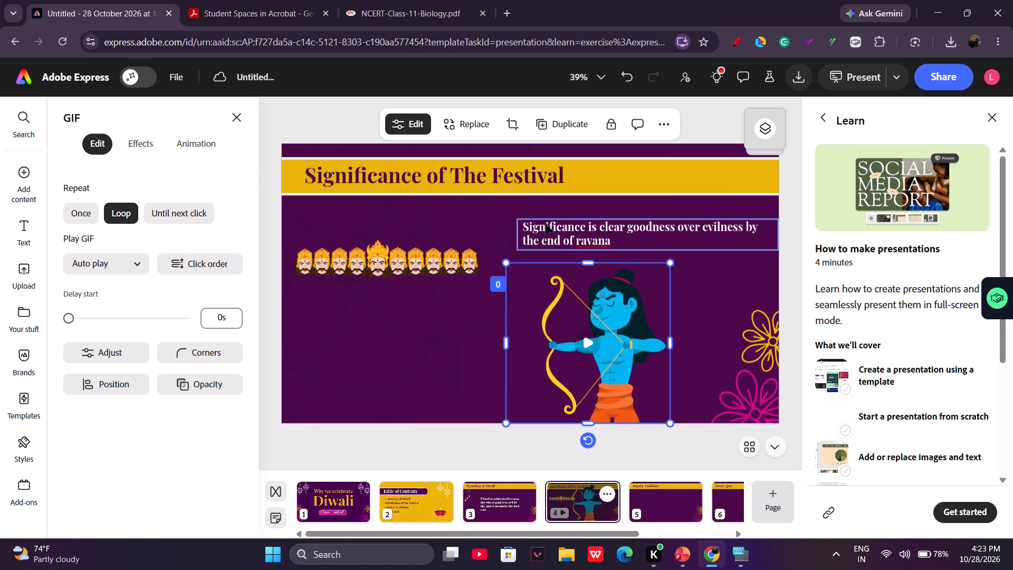
drag(609, 382, 619, 370)
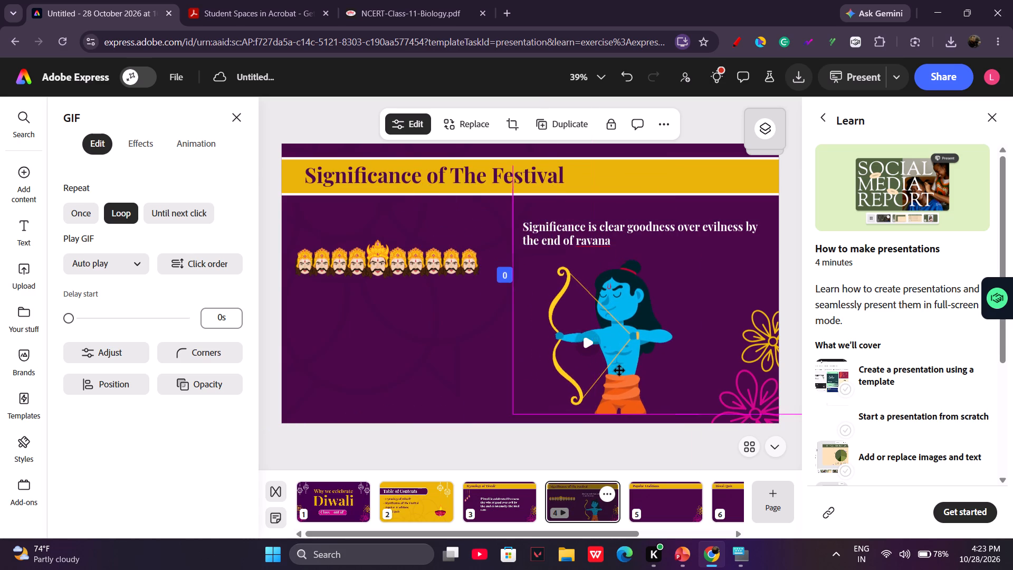
drag(619, 370, 635, 366)
click(612, 330)
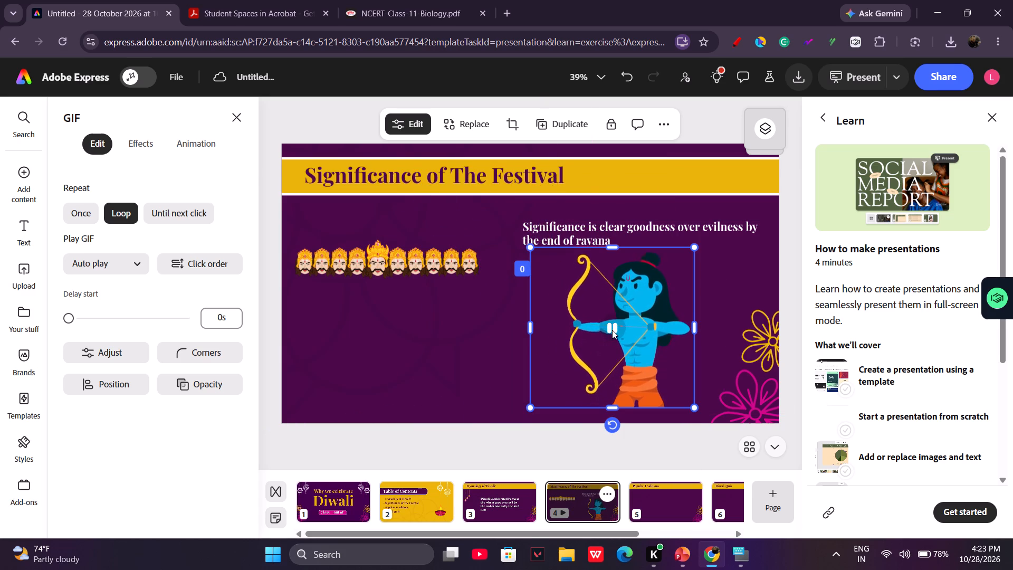
Search the elements for "Arrow".
click(36, 194)
click(102, 234)
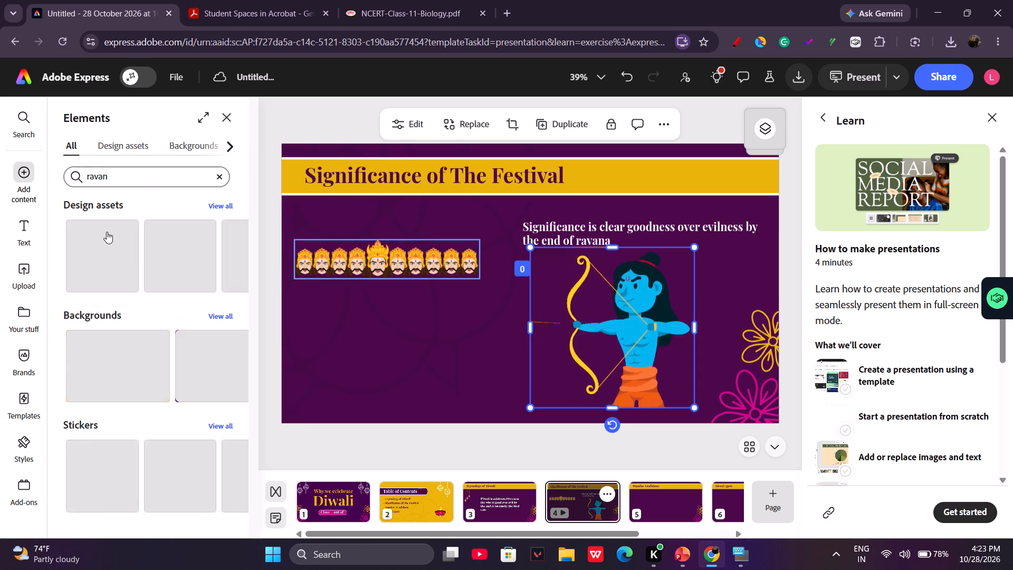
click(146, 173)
key(ctrl+BackSpace)
key(BackSpace)
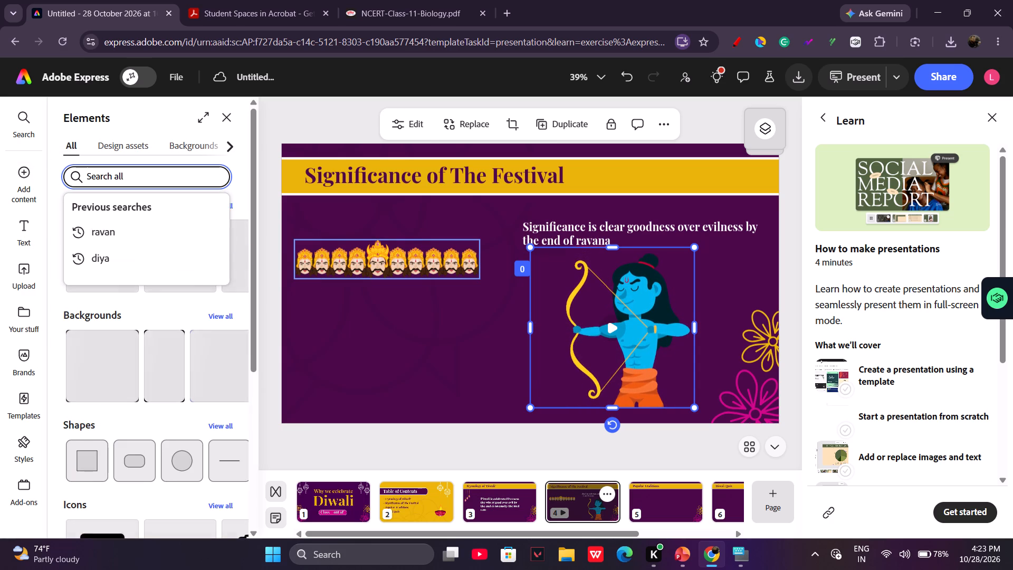
key(BackSpace)
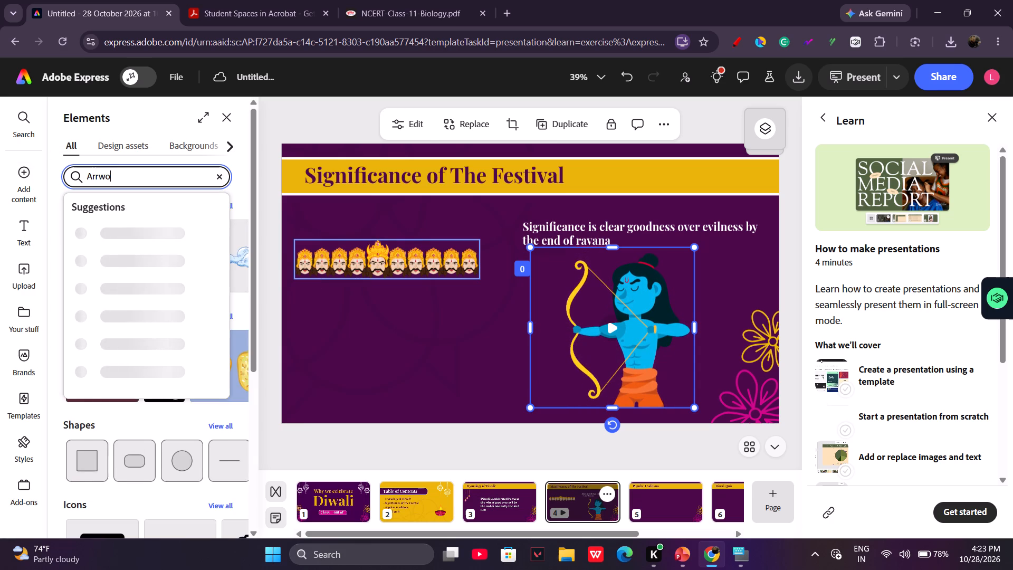
key(BackSpace)
key(BackSpace)
text(ow)
key(Return)
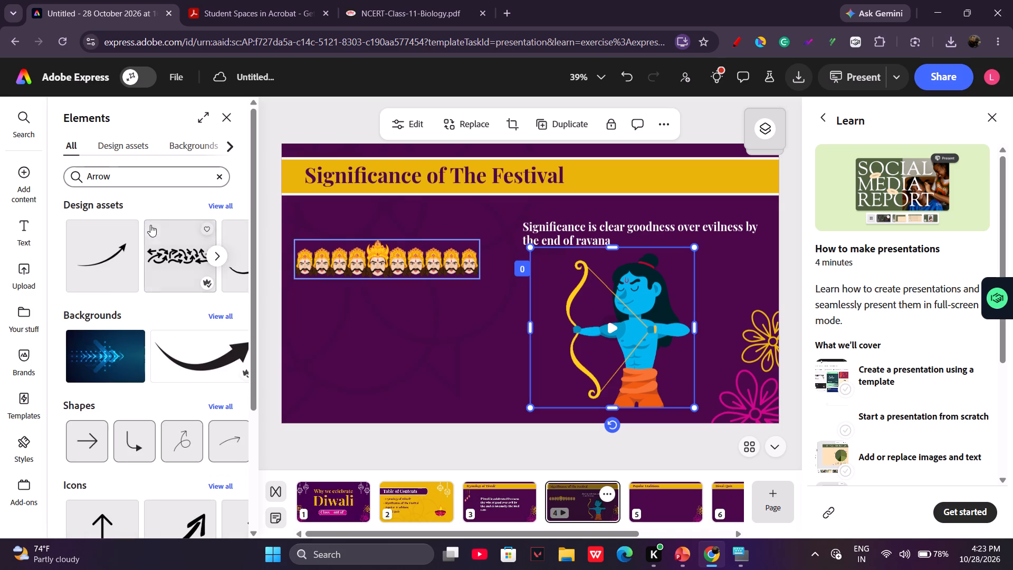
Search the elements for "arrow of bow".
click(156, 172)
key(ctrl+BackSpace)
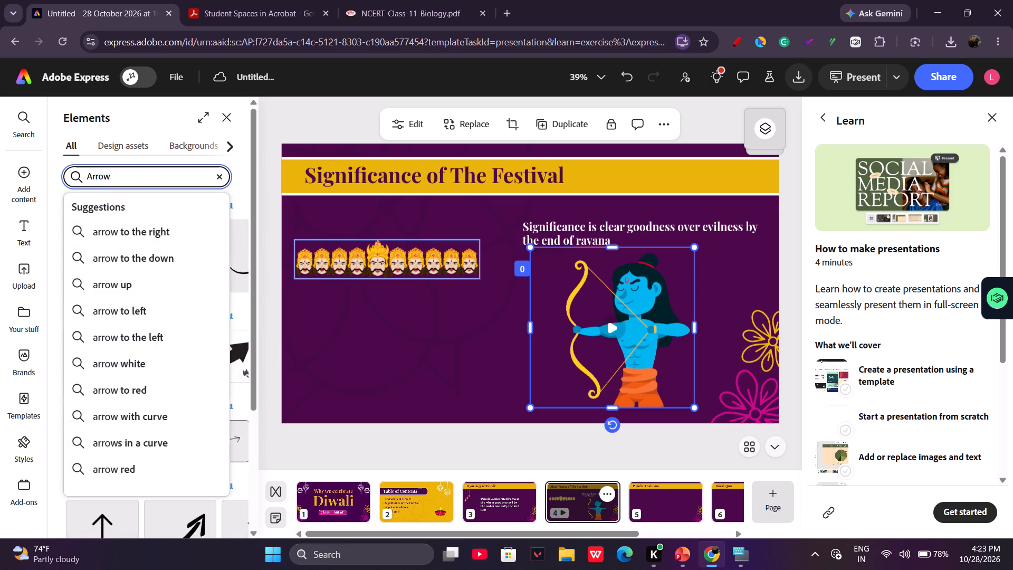
text(arrwo)
key(BackSpace)
key(BackSpace)
text(ow oc)
key(space)
key(BackSpace)
key(BackSpace)
text(f bow)
key(Return)
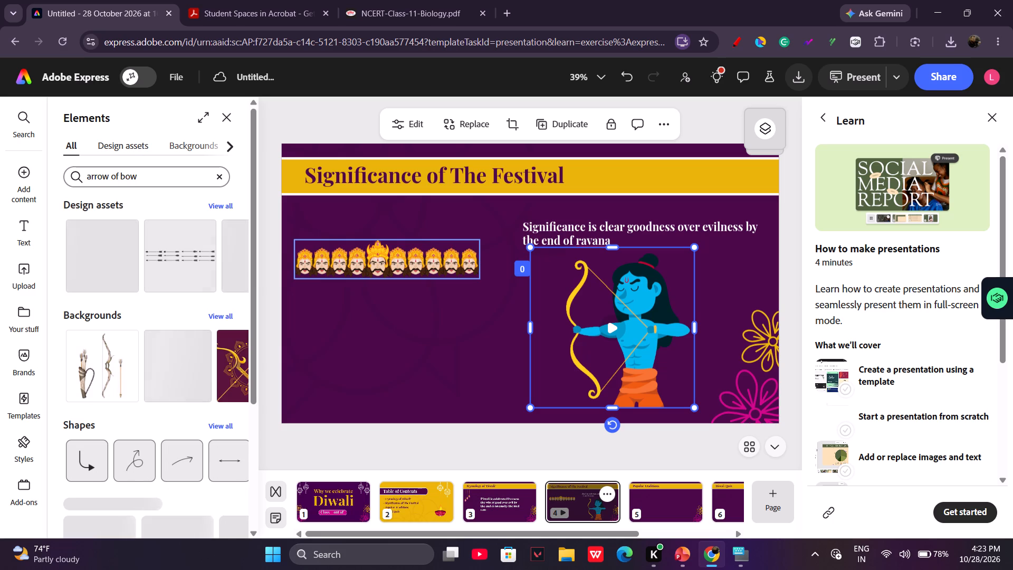
Look through the backgrounds, design assets, icons and stickers found for a suitable arrow graphic.
scroll(167, 310, left, 1)
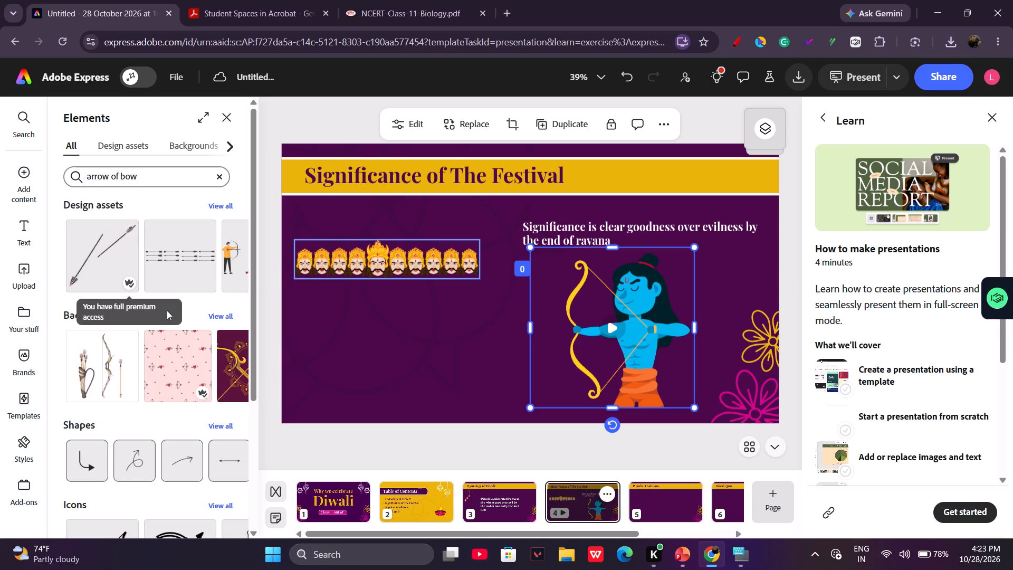
scroll(167, 310, left, 1)
scroll(224, 350, left, 2)
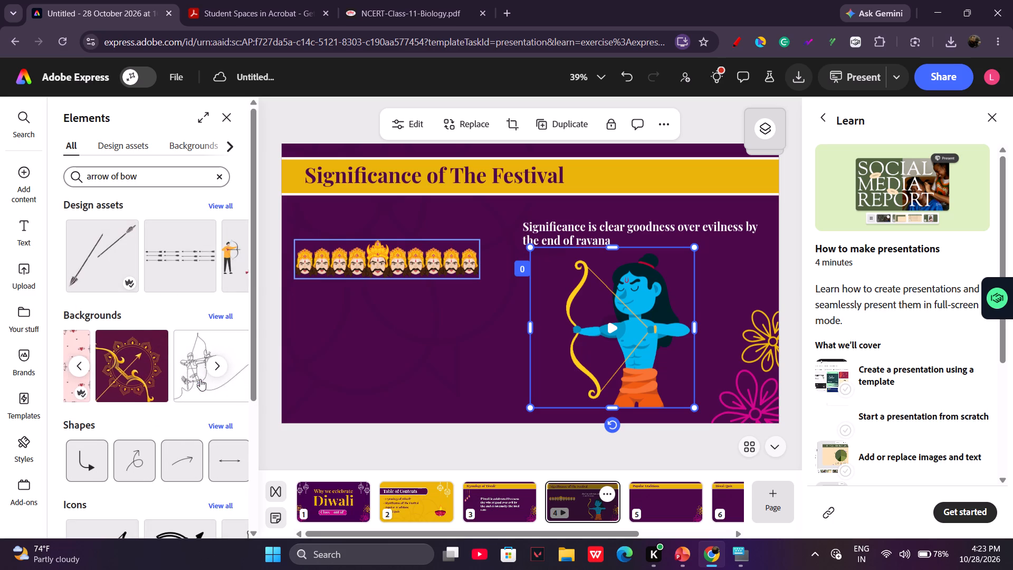
scroll(200, 379, left, 4)
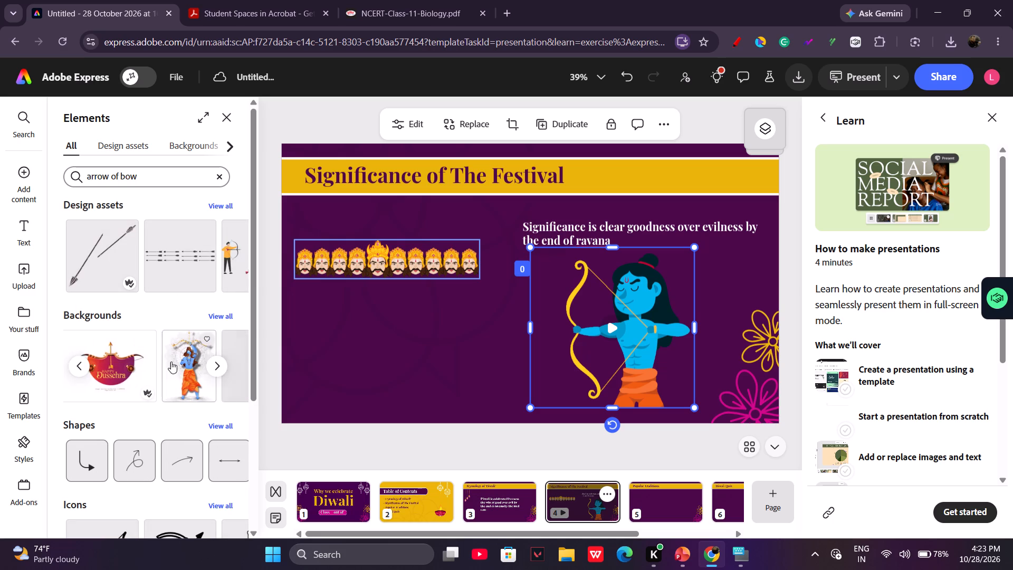
scroll(173, 273, left, 1)
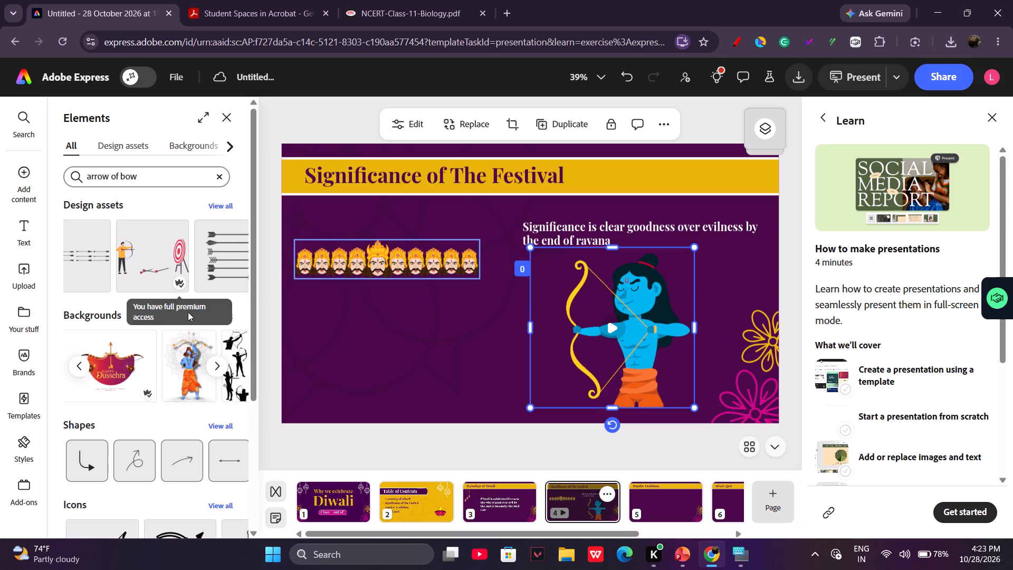
scroll(172, 264, left, 3)
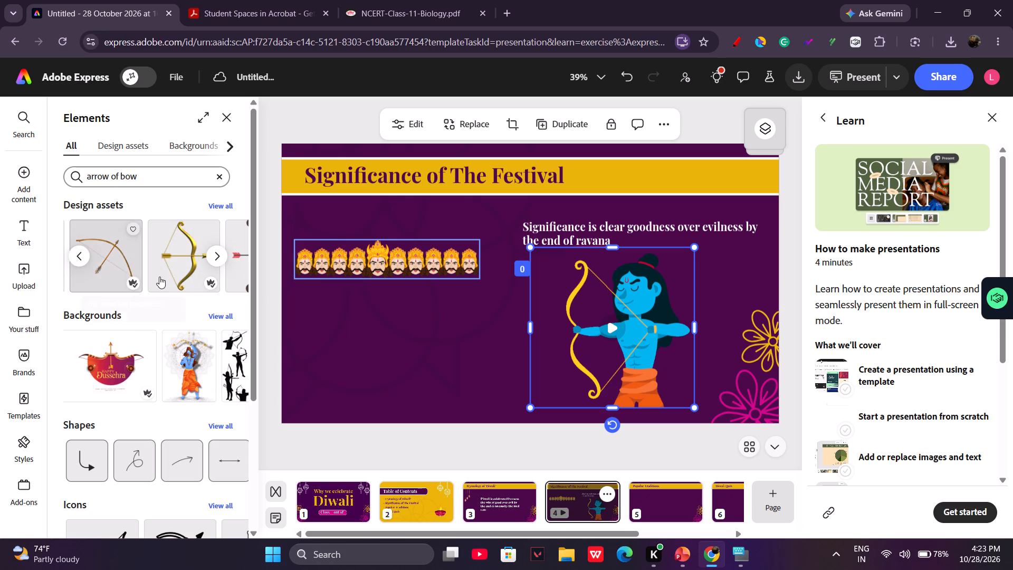
scroll(159, 277, left, 3)
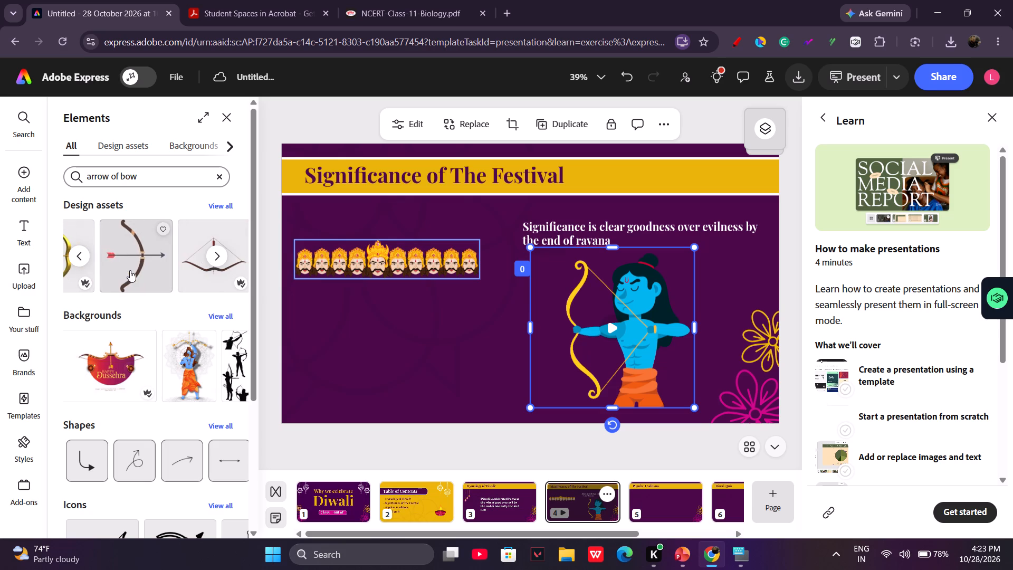
scroll(130, 270, left, 1)
scroll(163, 306, down, 2)
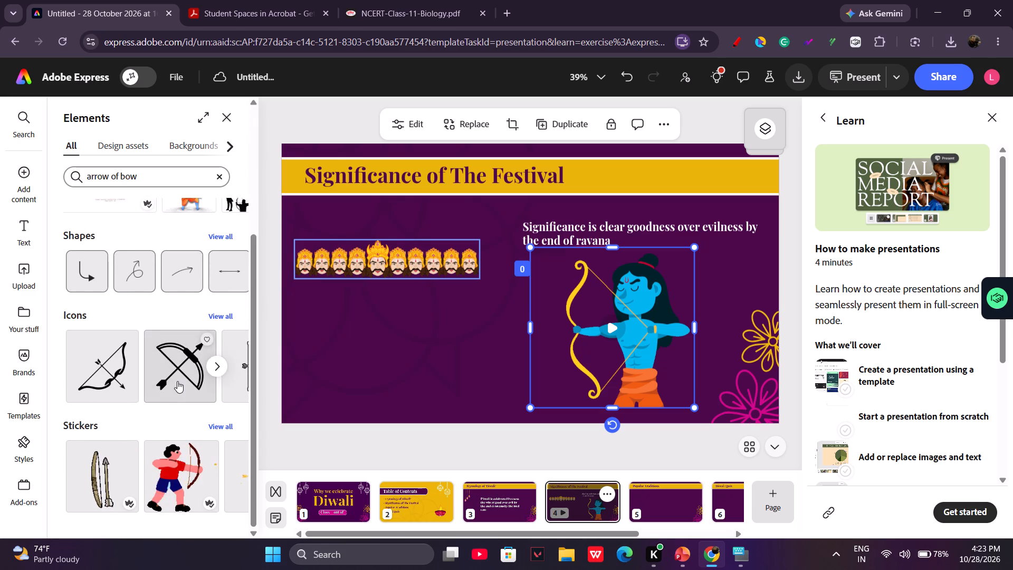
scroll(160, 458, up, 4)
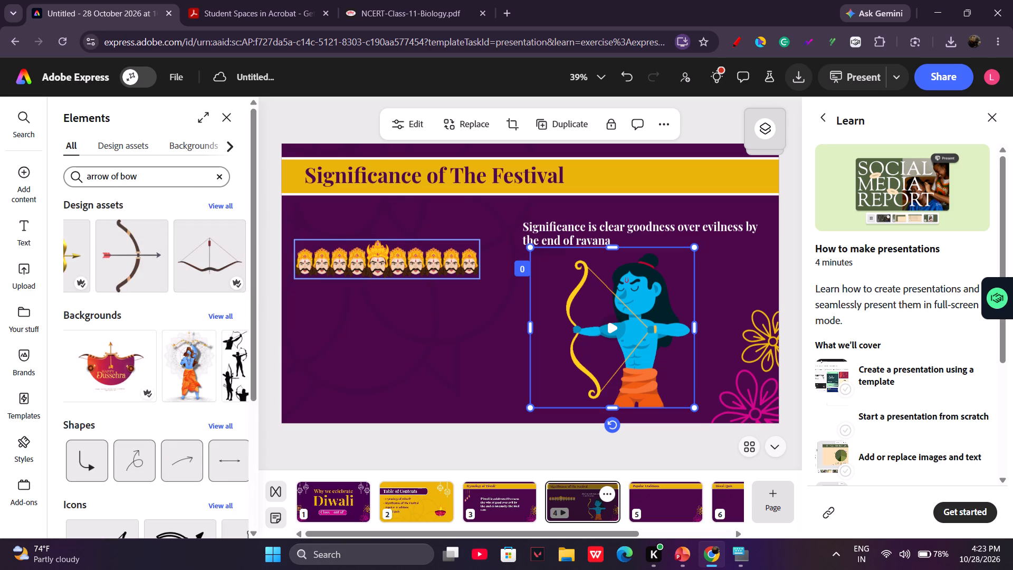
Search the elements for "hindu" and place the hanging diya ornaments icon in the slide's lower-left corner.
click(216, 180)
text(hindu)
key(Return)
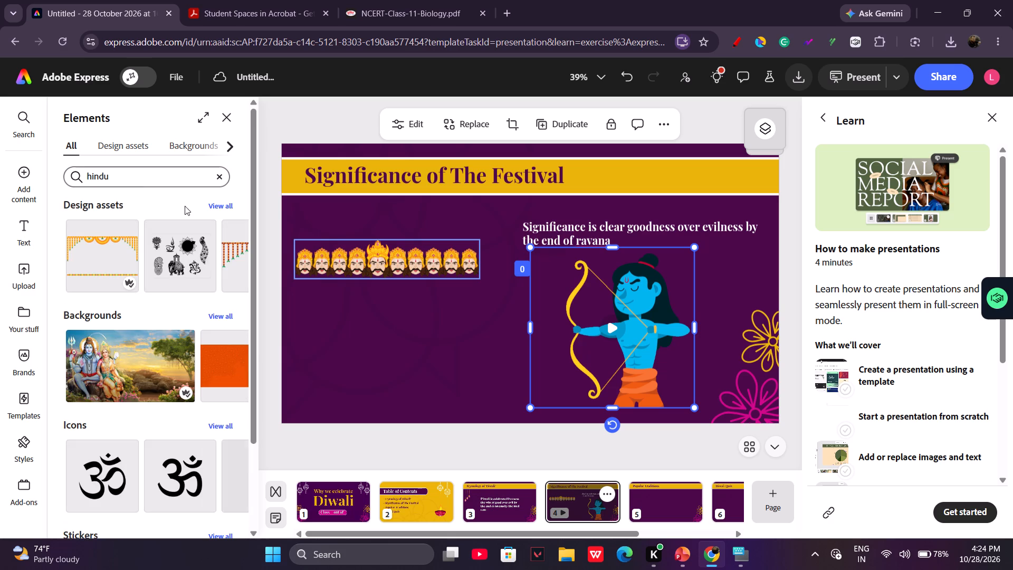
scroll(166, 474, left, 2)
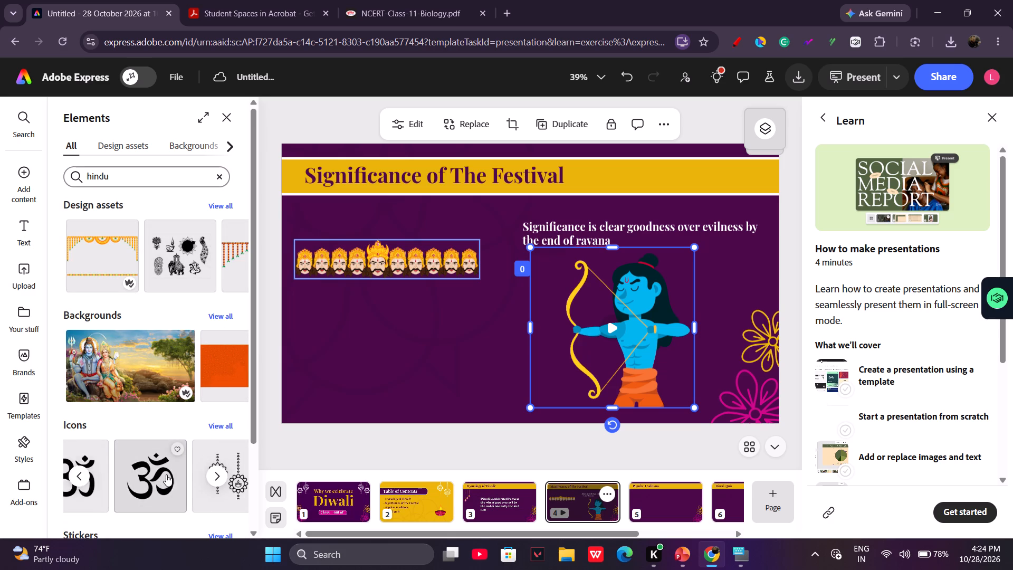
scroll(181, 478, left, 1)
scroll(145, 476, right, 1)
click(132, 482)
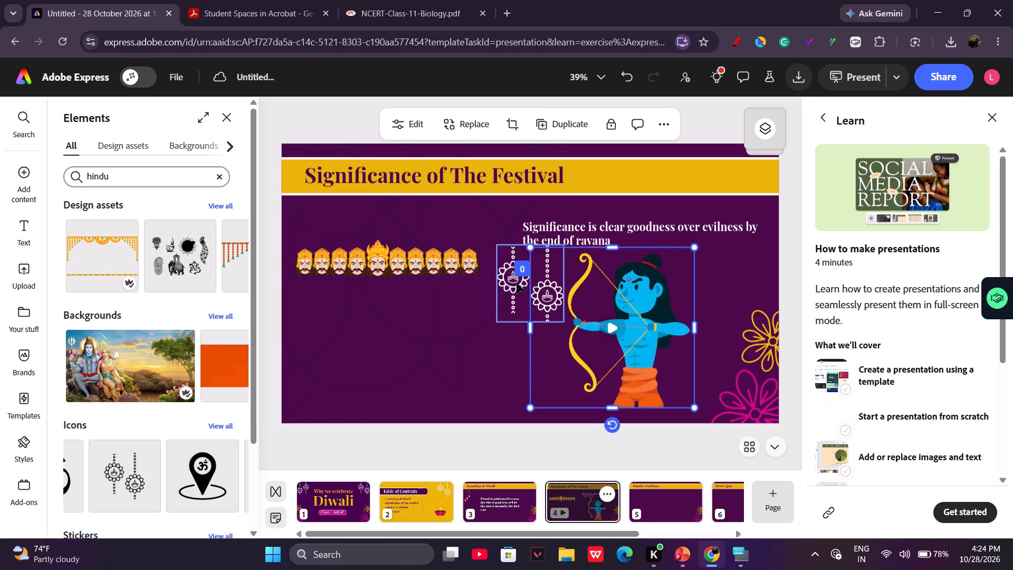
drag(514, 285, 313, 378)
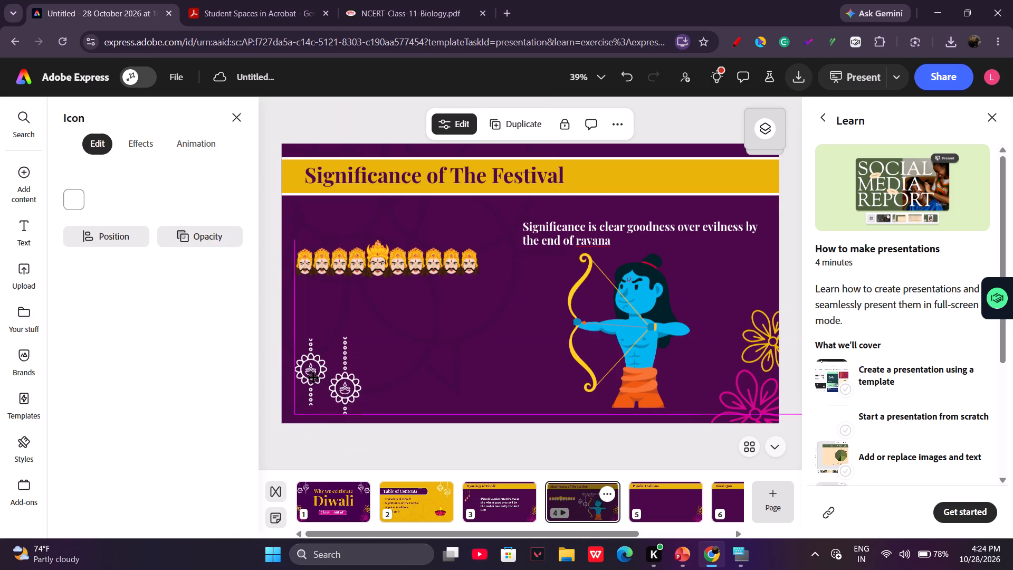
drag(313, 378, 313, 377)
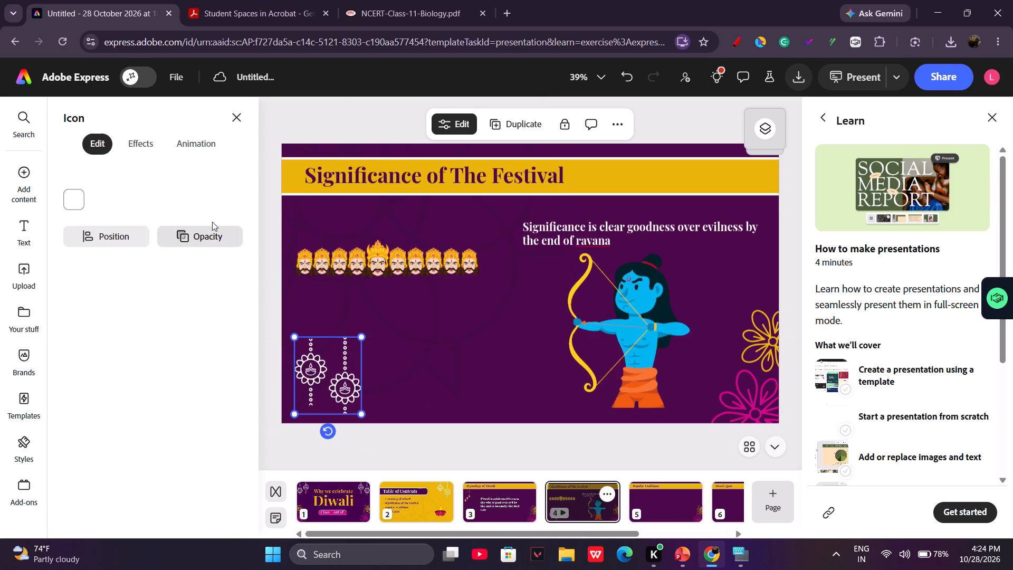
click(240, 121)
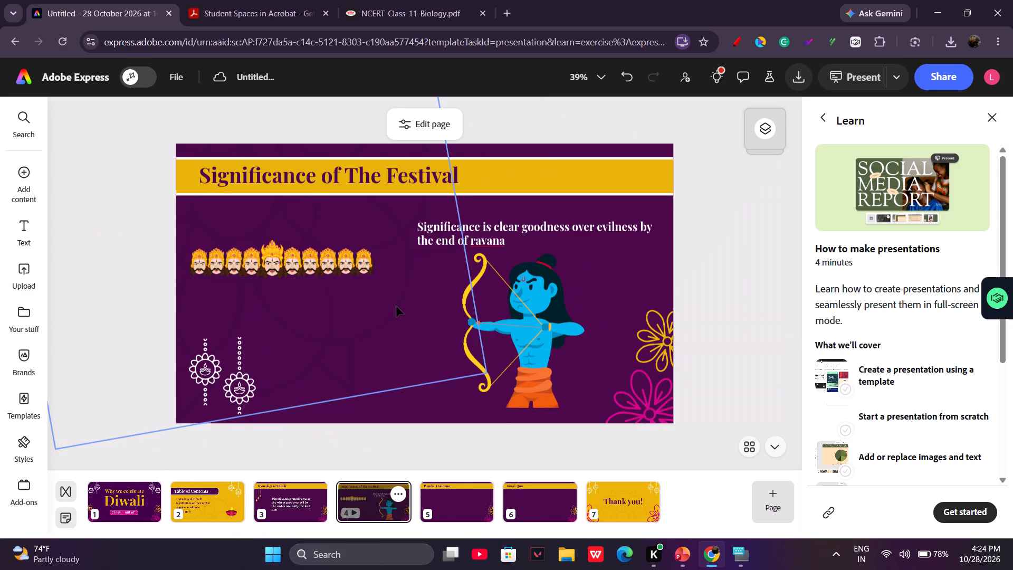
Move the Ravana heads image slightly up and to the right on the Significance slide.
drag(309, 253, 315, 245)
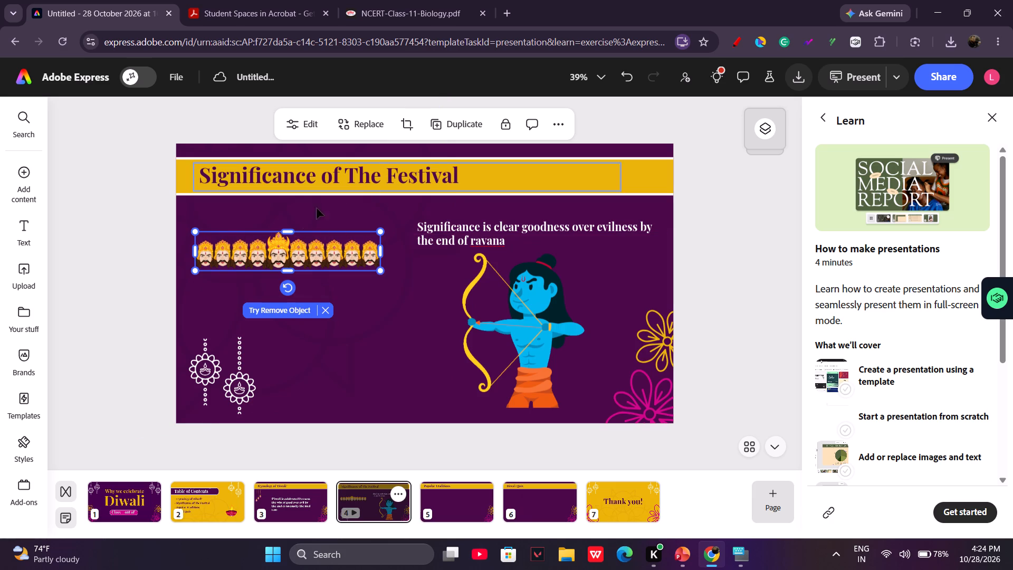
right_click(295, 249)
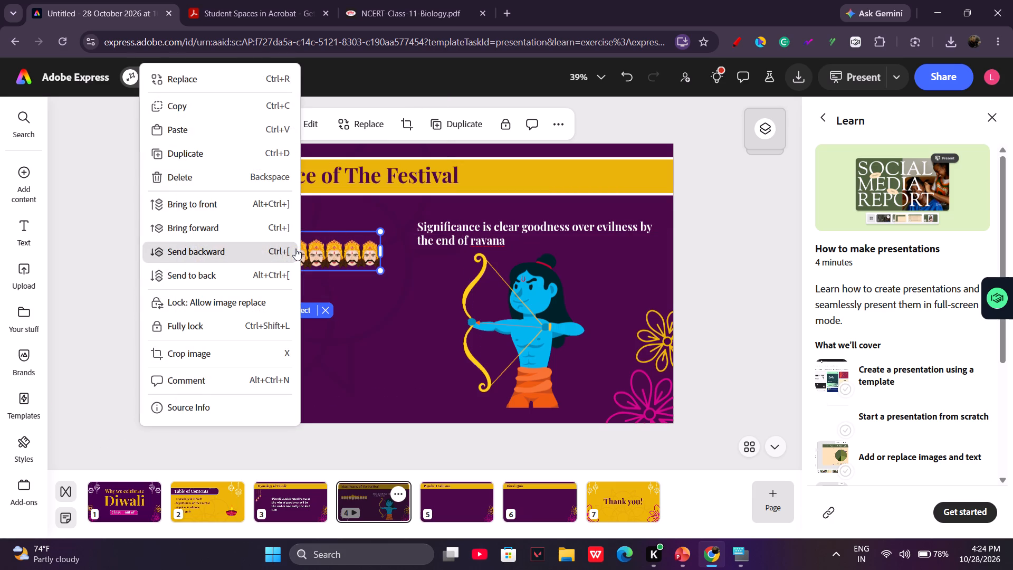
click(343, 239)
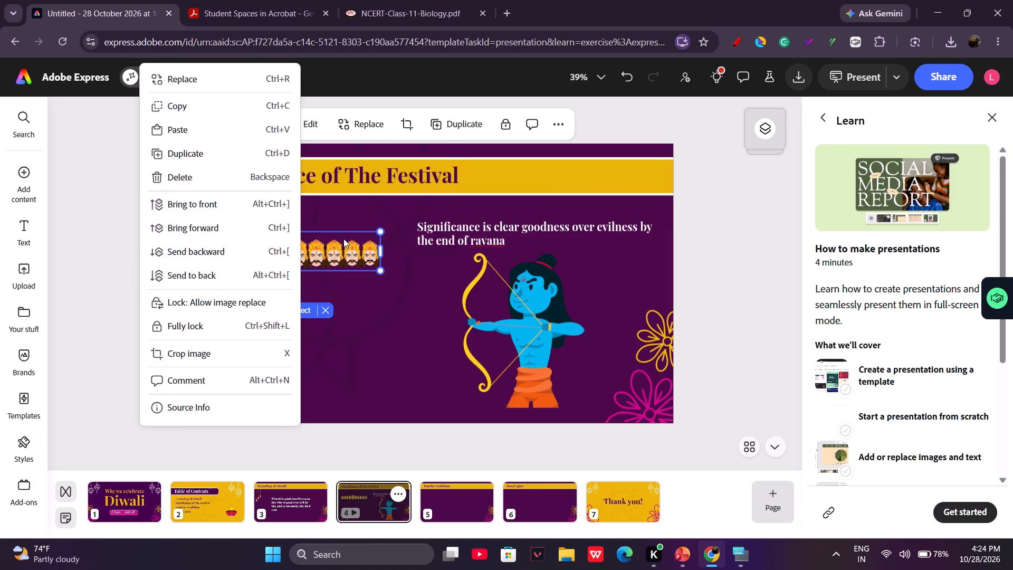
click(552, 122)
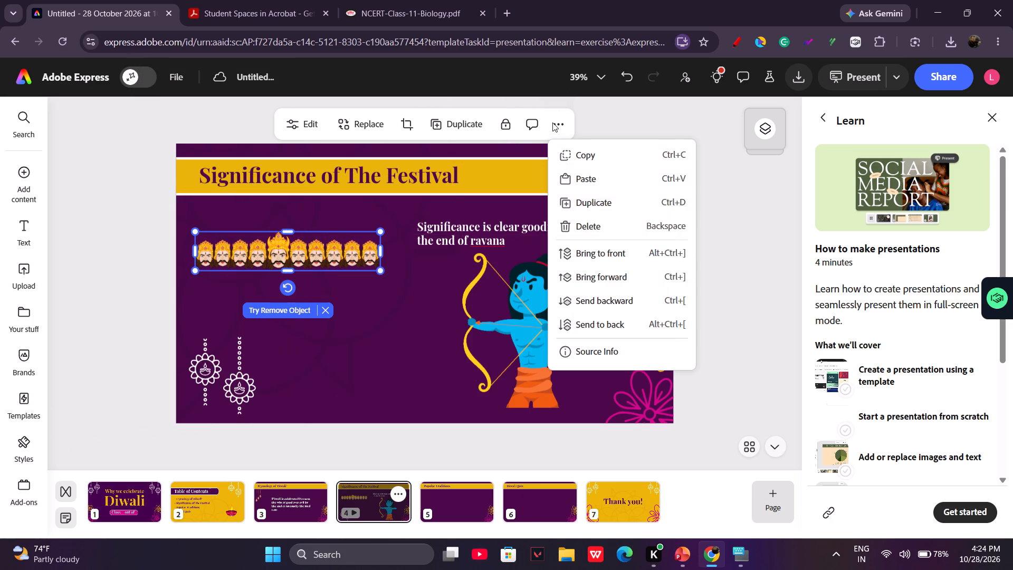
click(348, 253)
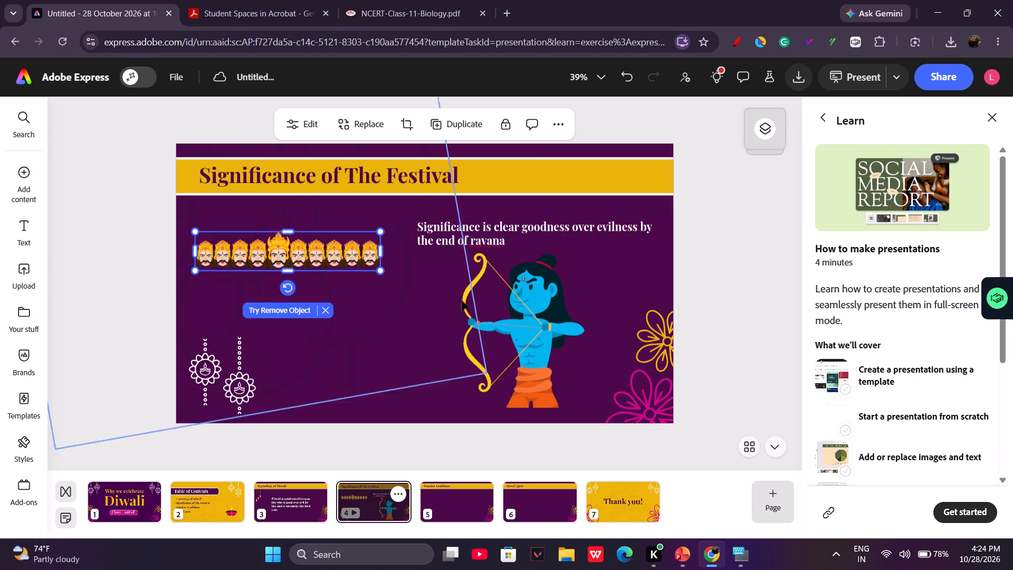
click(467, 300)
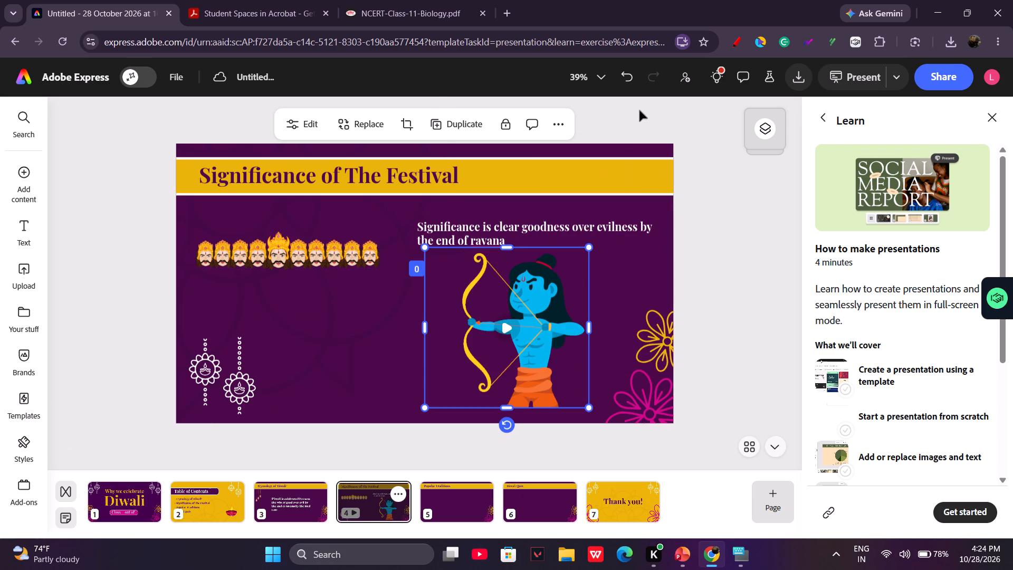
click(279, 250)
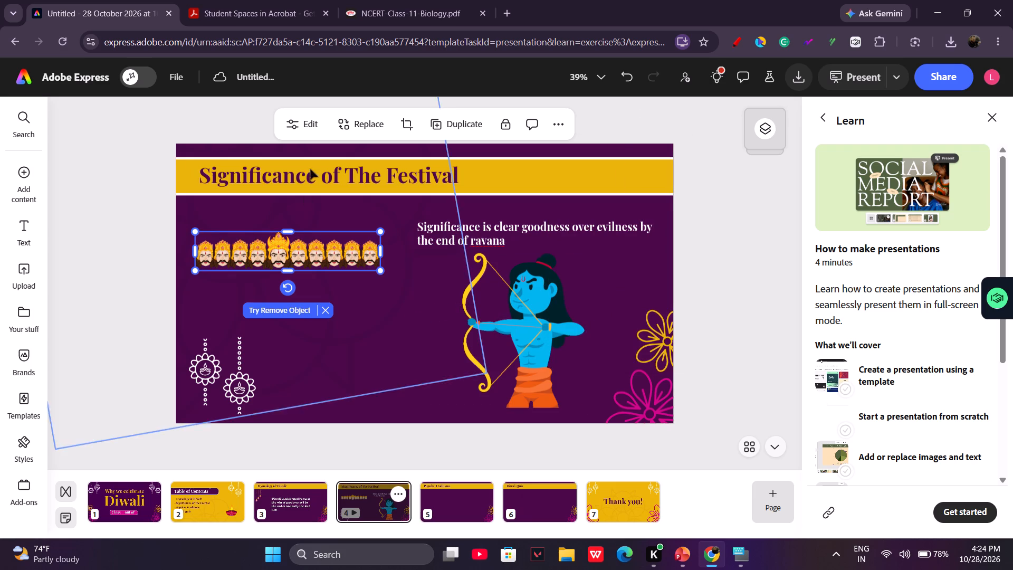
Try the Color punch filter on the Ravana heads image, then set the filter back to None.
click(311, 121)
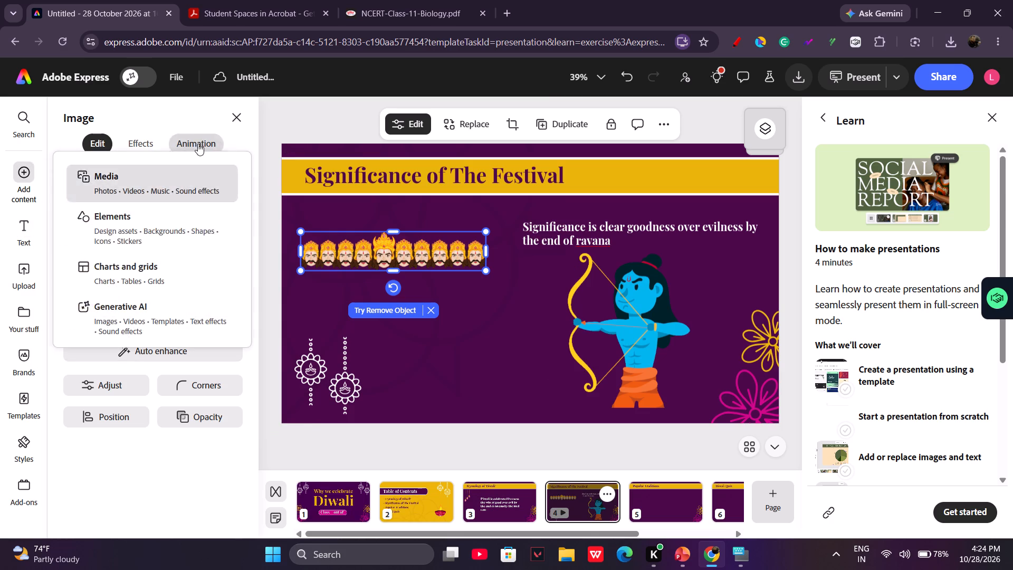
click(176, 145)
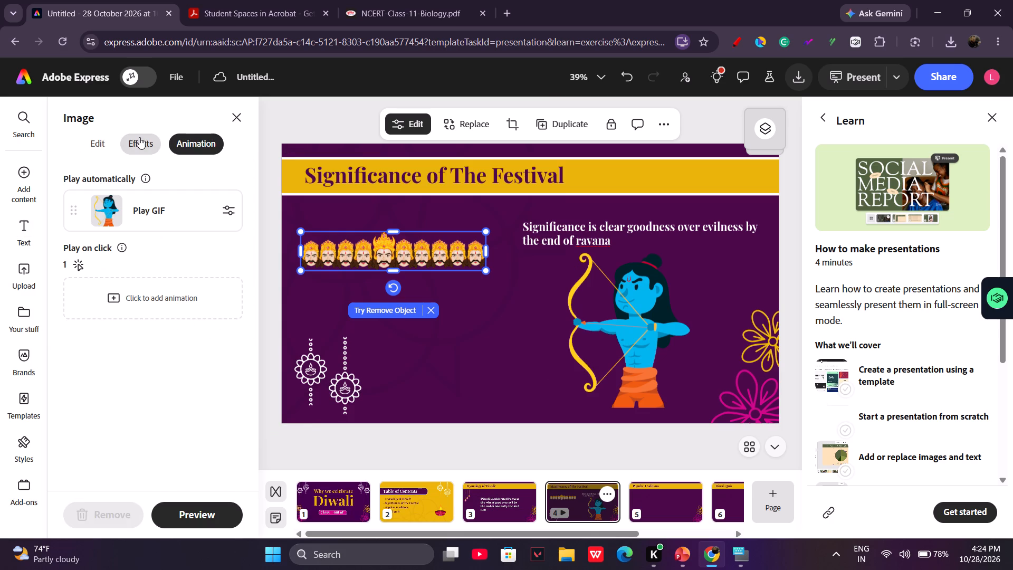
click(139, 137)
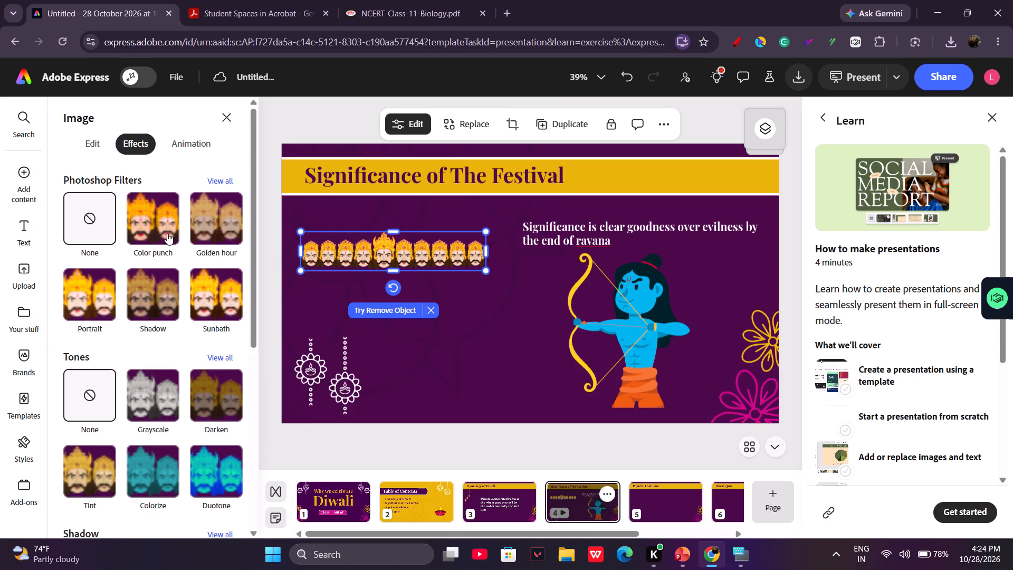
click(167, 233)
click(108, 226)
Try the Classic shadow on the Ravana heads image, then apply the Glow shadow.
scroll(147, 311, down, 1)
scroll(174, 379, down, 3)
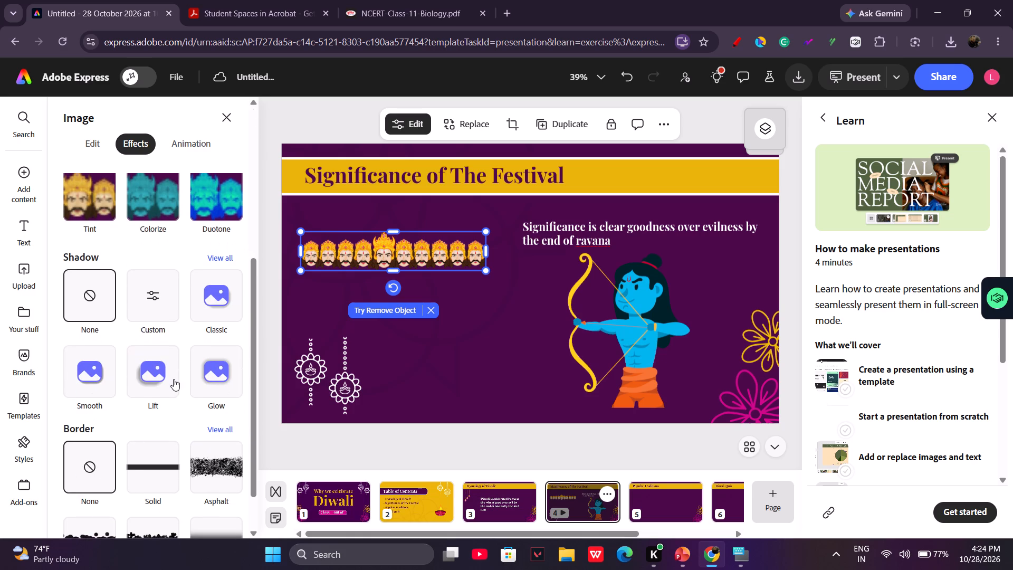
click(223, 303)
click(223, 368)
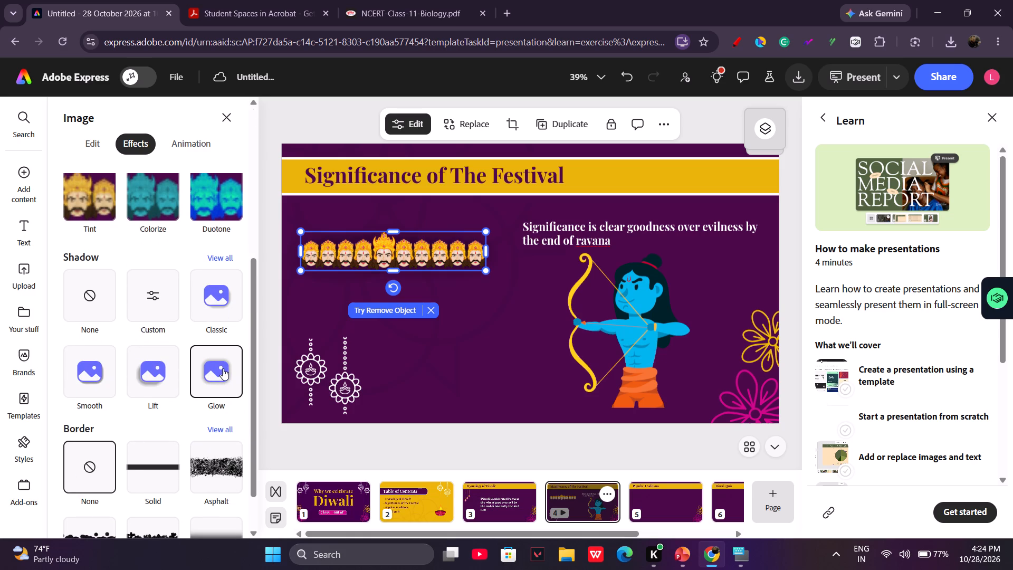
Try the Asphalt, Neon and Floral borders on the Ravana heads image, then apply the Bubble border.
scroll(188, 396, down, 2)
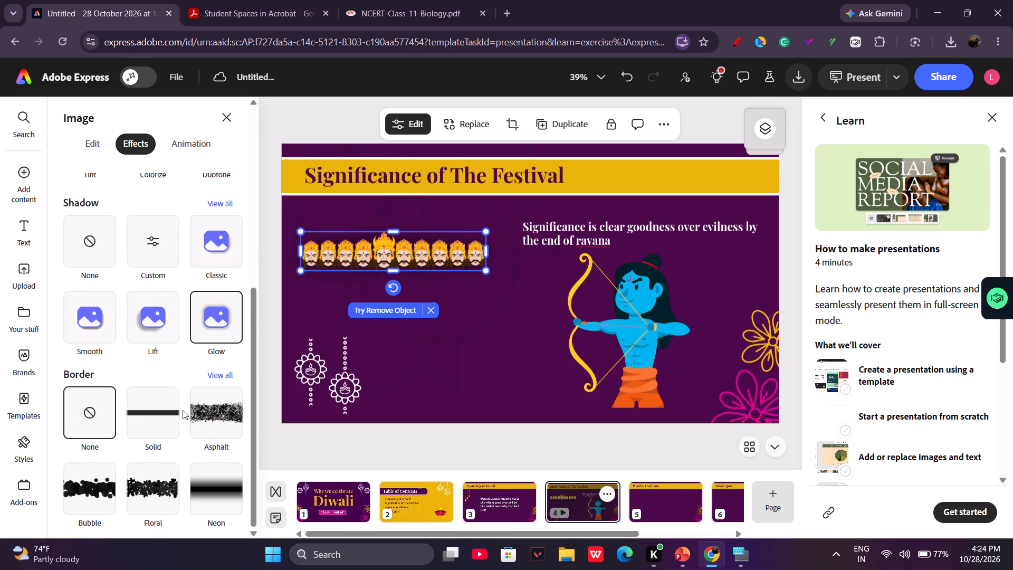
click(197, 408)
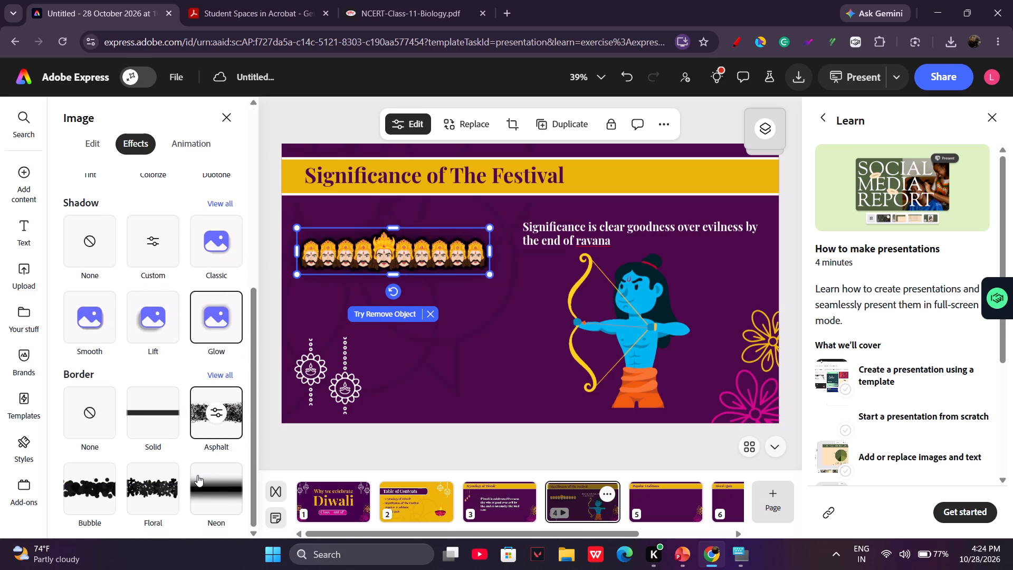
click(199, 480)
click(167, 490)
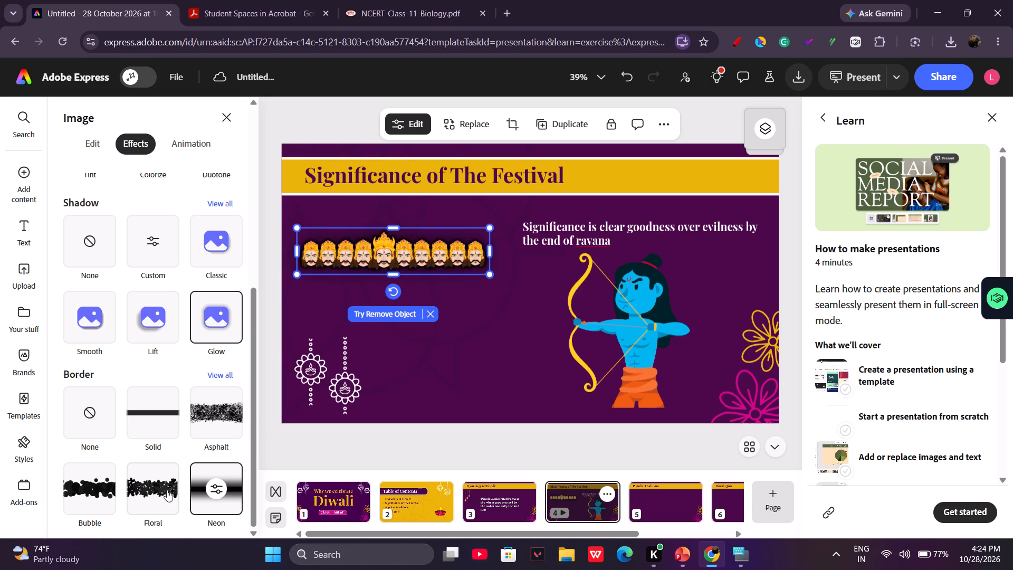
click(76, 486)
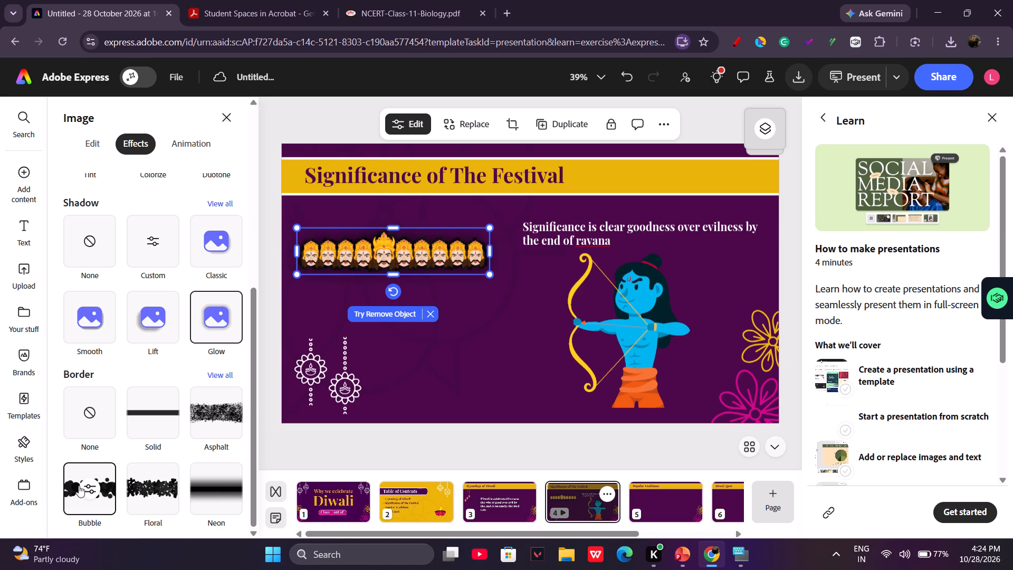
Add an Appear in animation that plays on click to the Ravana heads image.
click(200, 143)
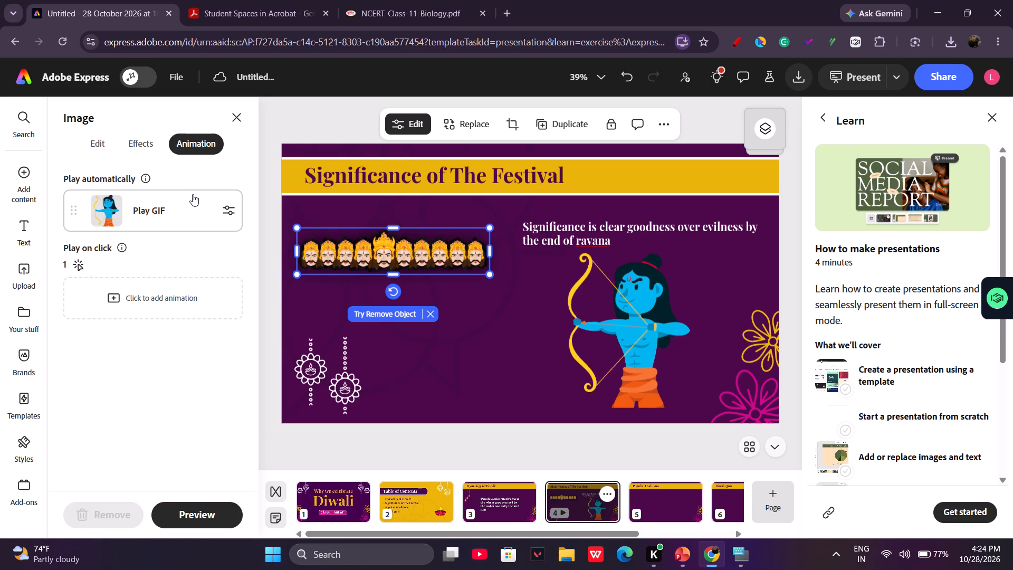
click(161, 294)
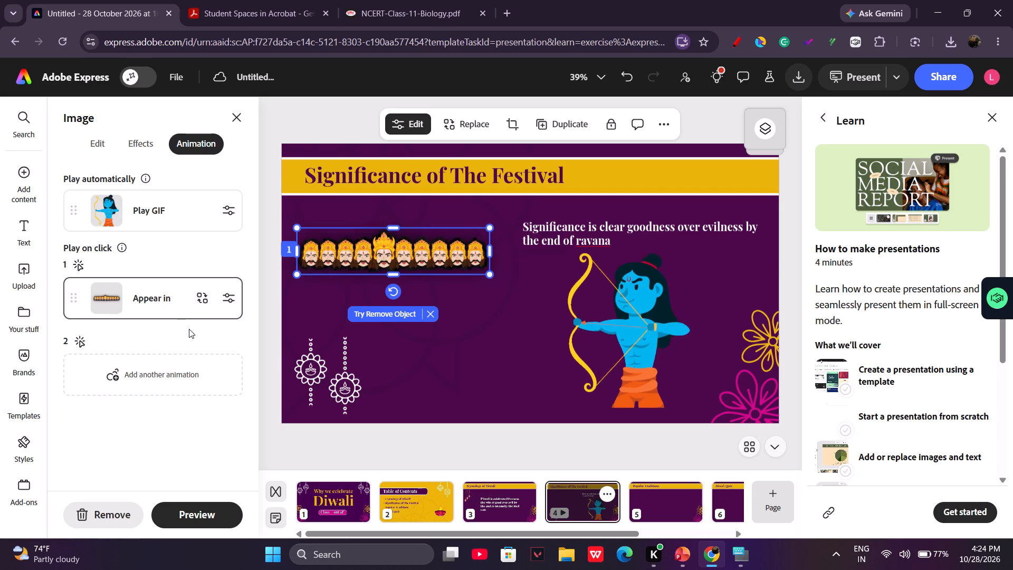
Add an Appear out animation and a Blinking loop that play on click to the Ravana heads image.
click(174, 373)
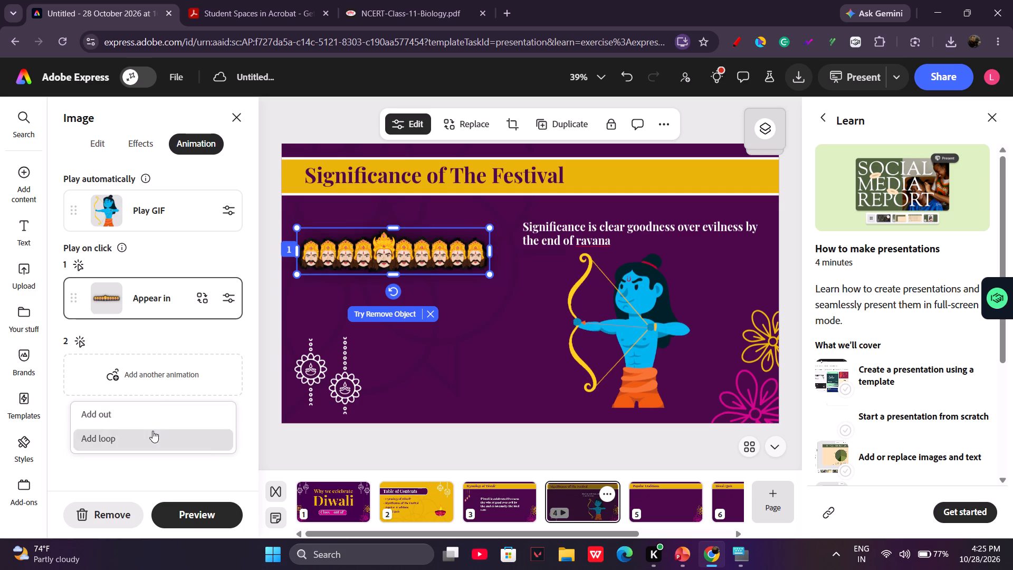
click(145, 413)
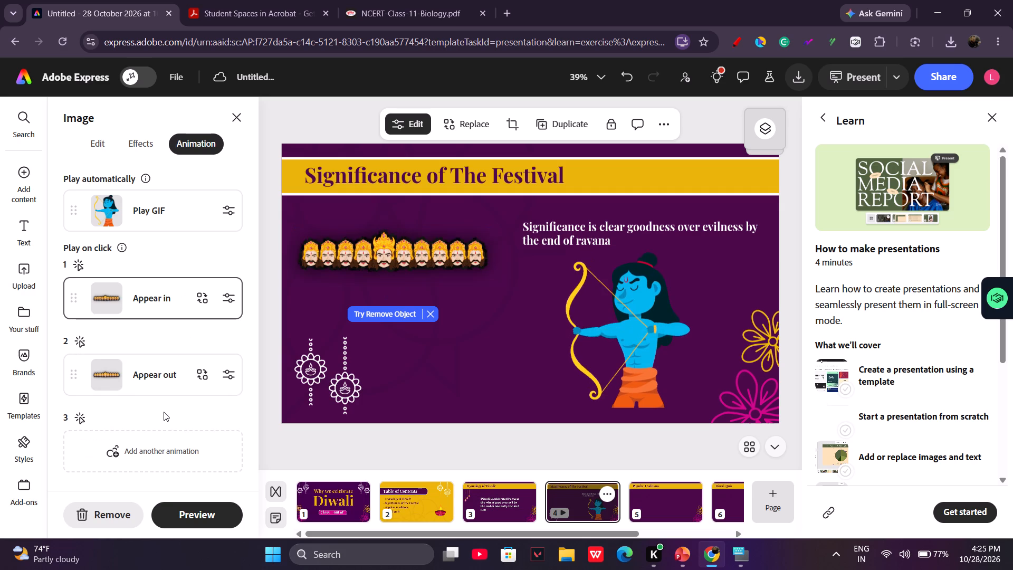
click(137, 440)
scroll(137, 440, down, 1)
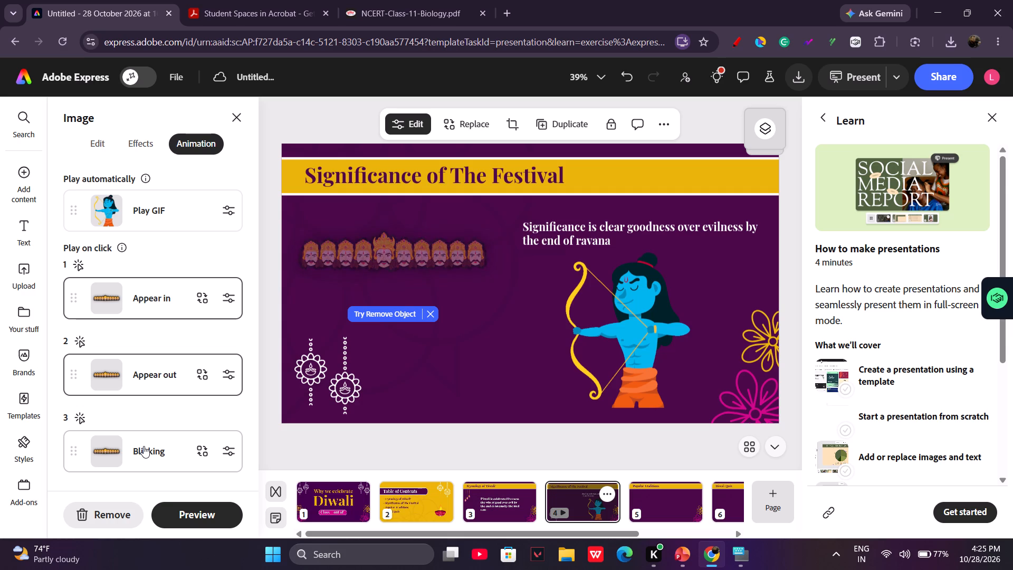
Add Appear in, Blinking loop and Appear out animations that play on click to the archer GIF.
click(592, 337)
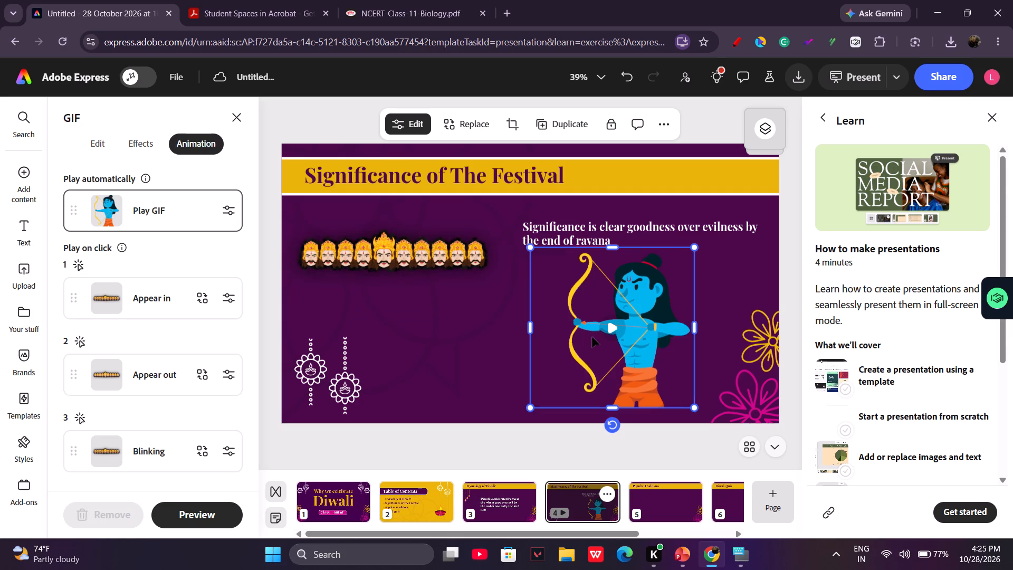
scroll(154, 309, down, 2)
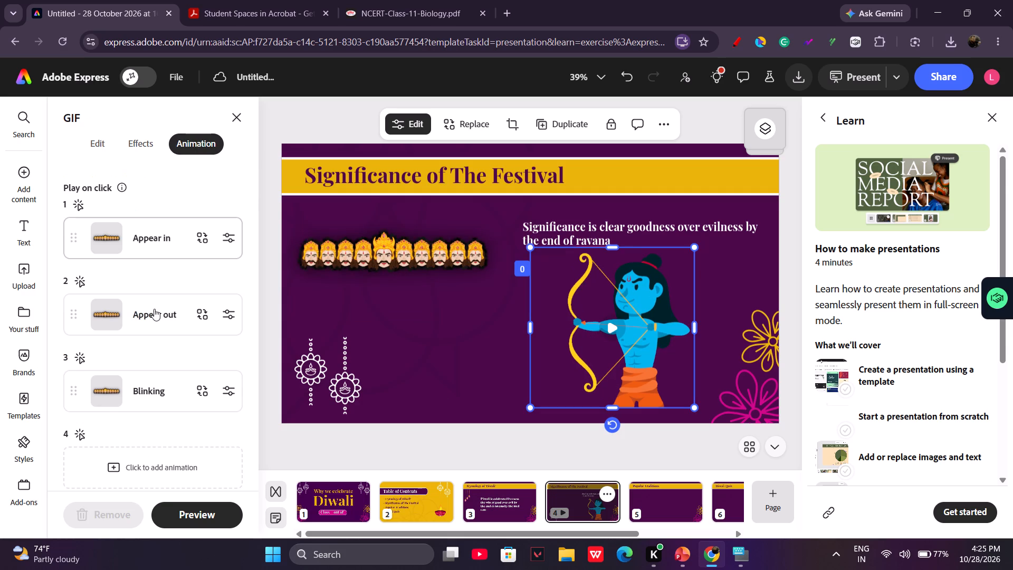
click(170, 468)
scroll(170, 468, down, 1)
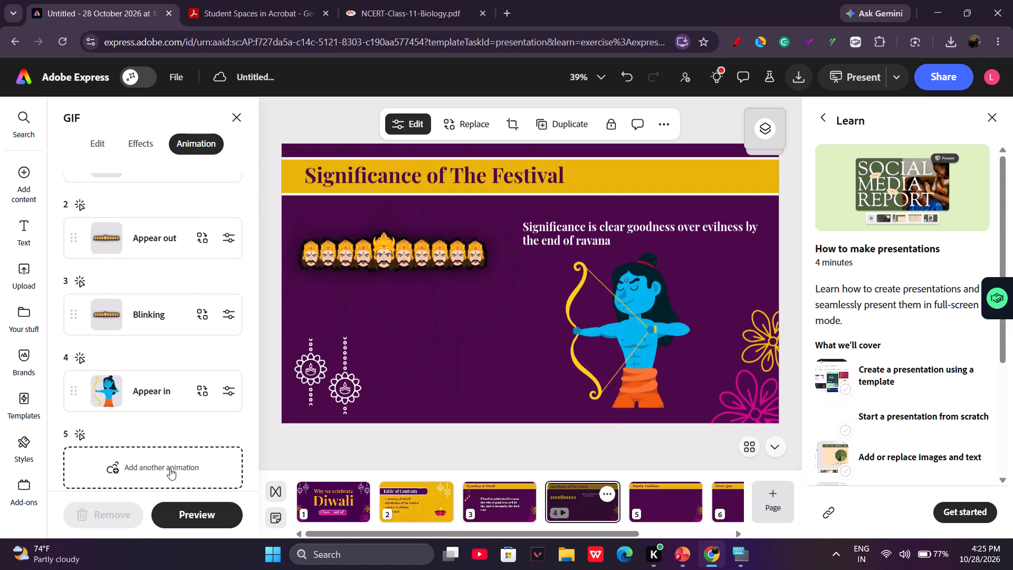
click(170, 468)
click(129, 420)
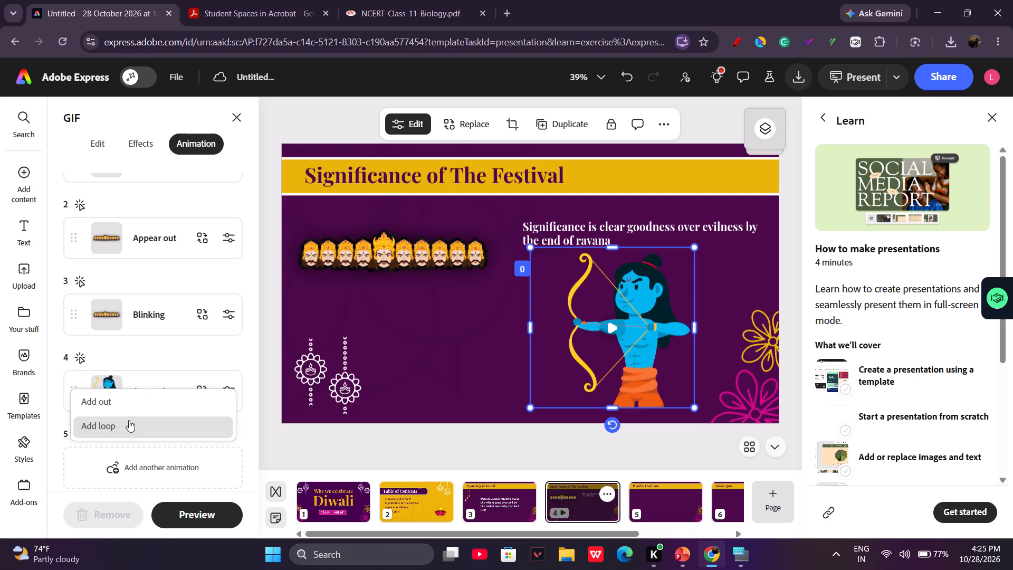
scroll(129, 420, down, 2)
click(147, 440)
click(153, 452)
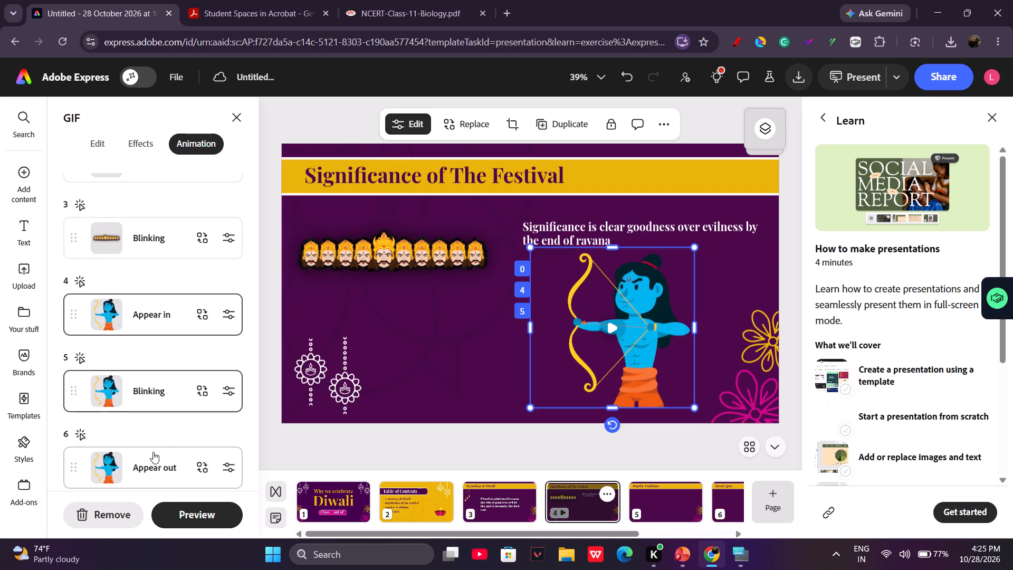
scroll(164, 452, down, 3)
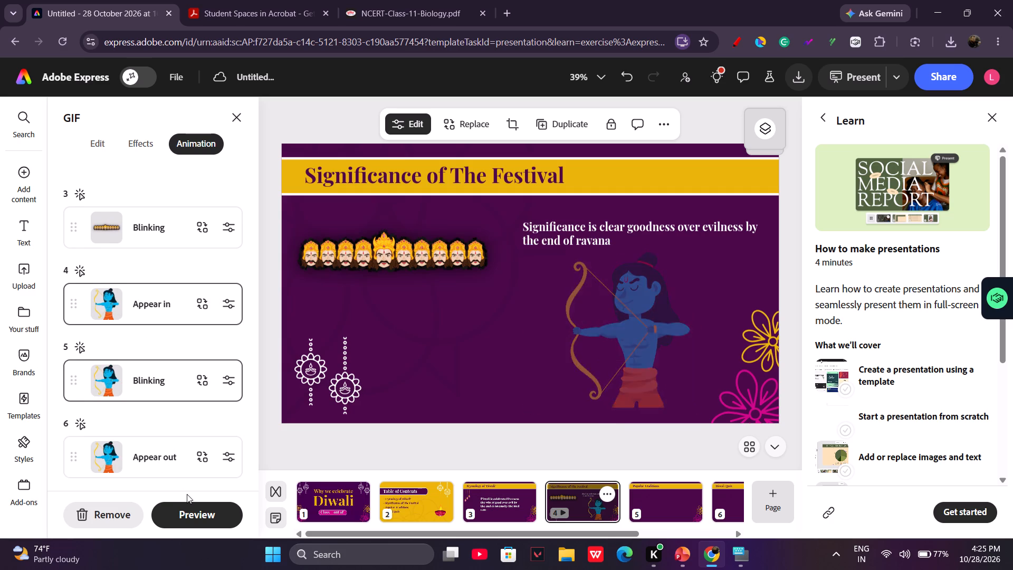
Preview the click-triggered animations on the Significance of The Festival slide, then exit the preview.
click(195, 501)
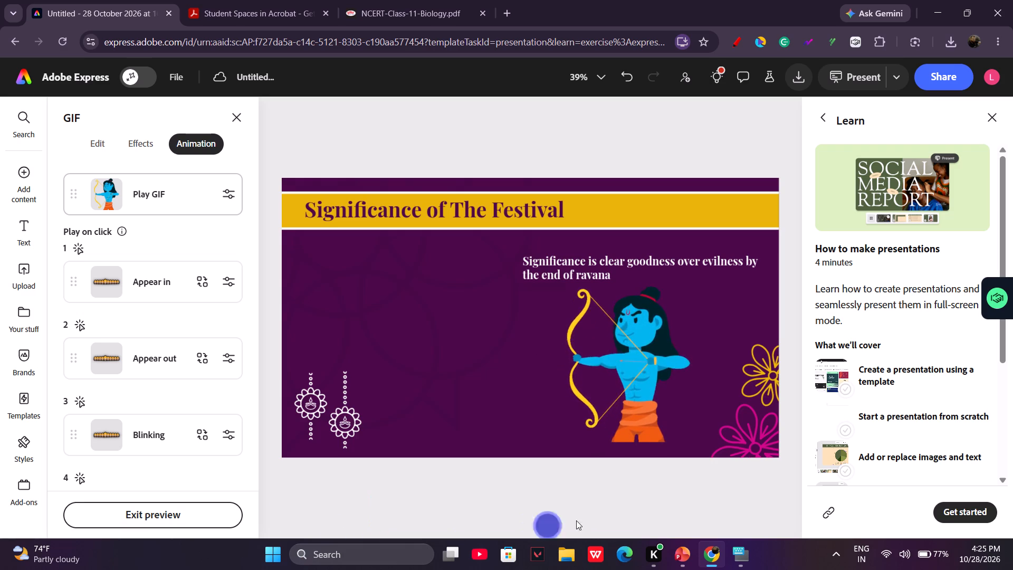
key(space)
key(space)
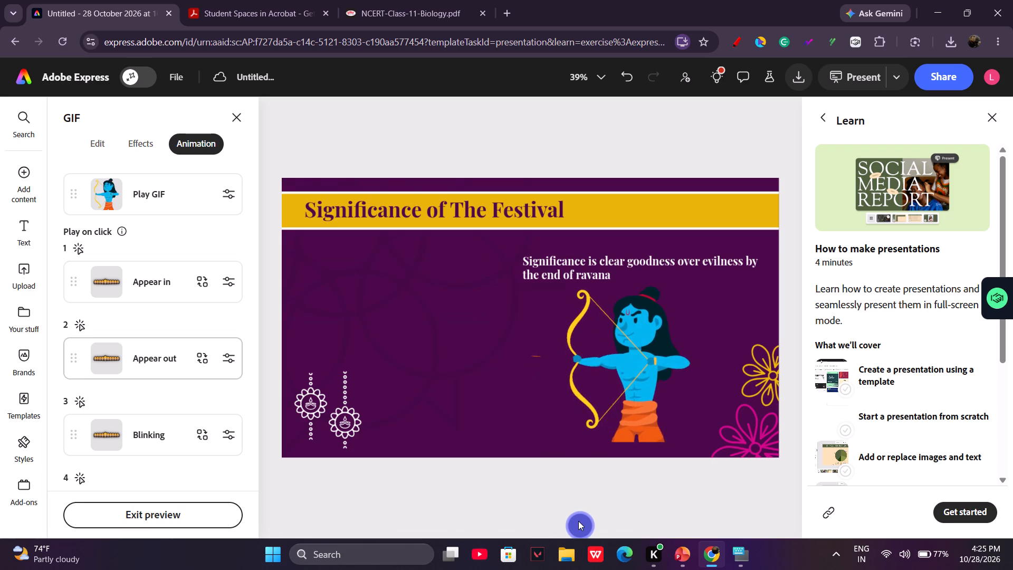
key(space)
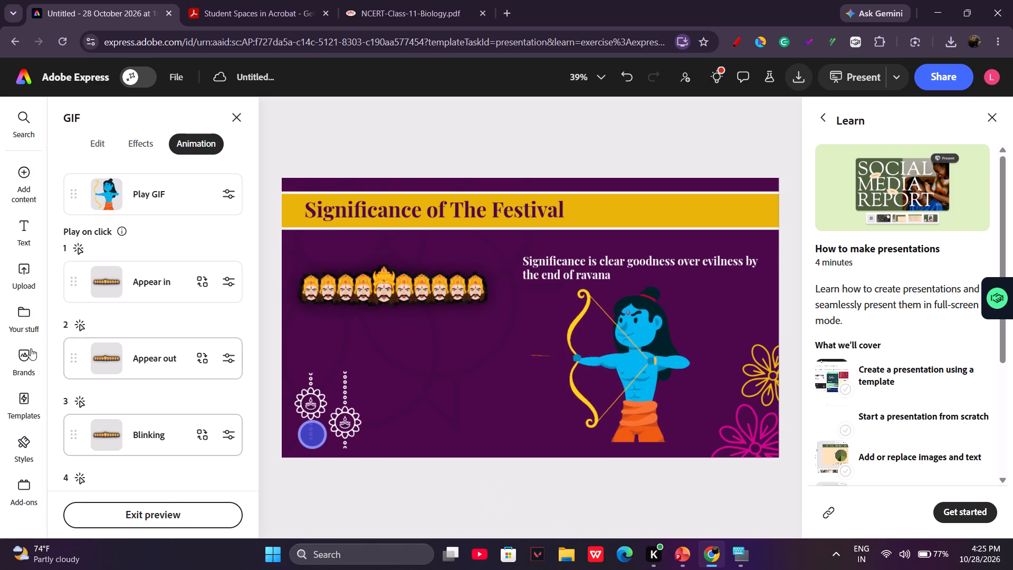
click(239, 124)
key(space)
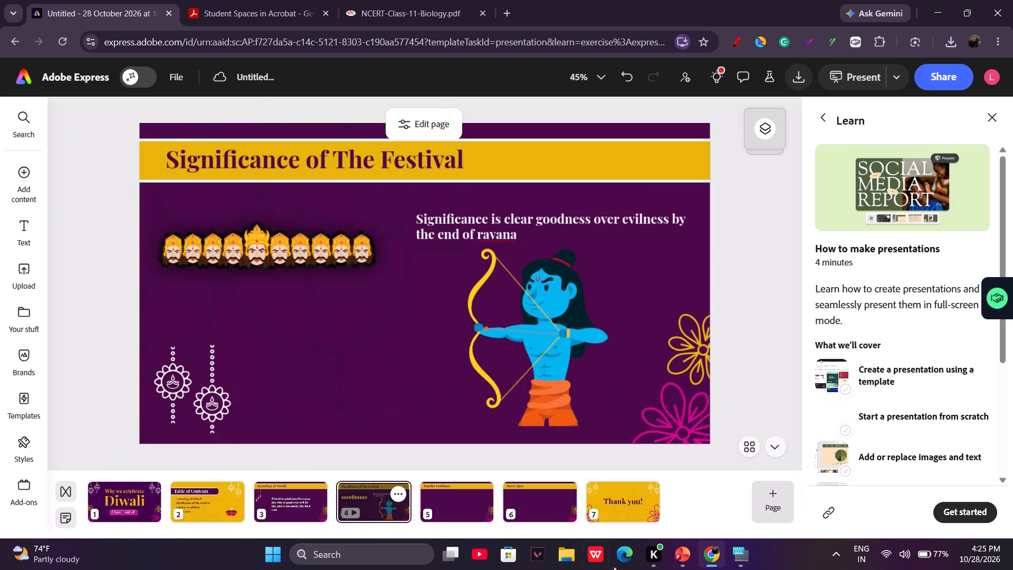
Add a Body text box to the Popular Traditions slide, widen it and move it towards the slide's centre.
click(445, 505)
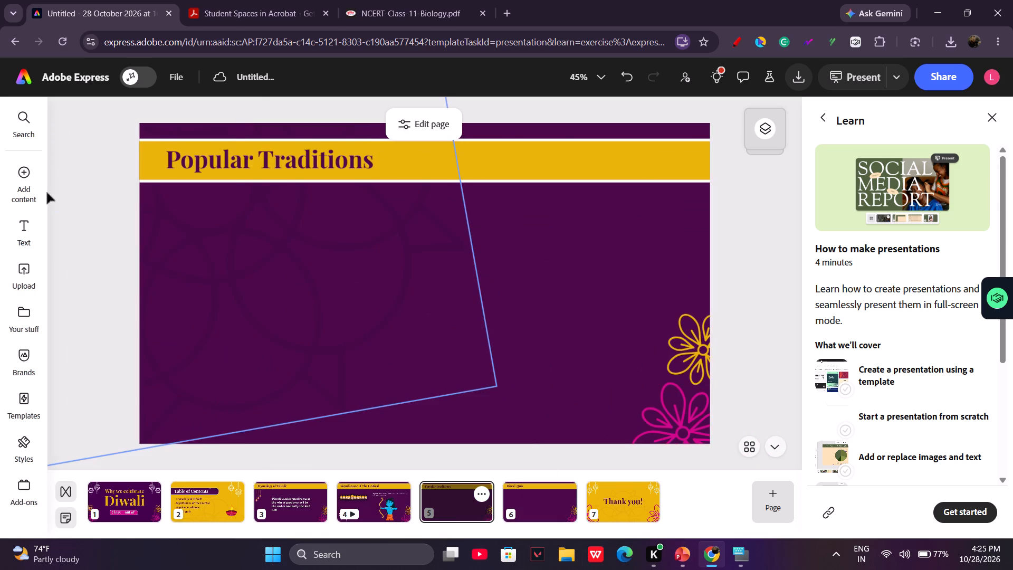
click(35, 219)
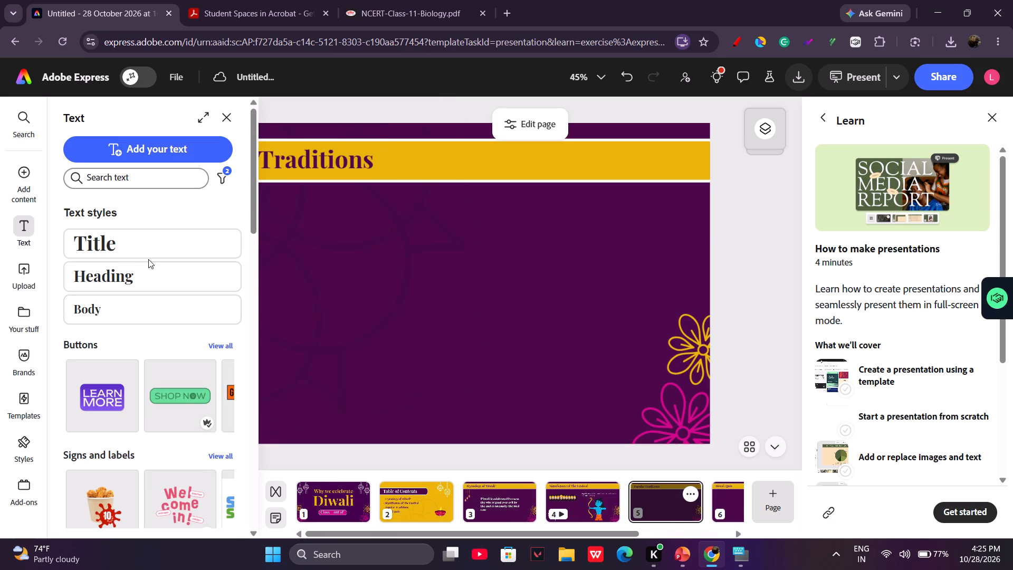
click(118, 296)
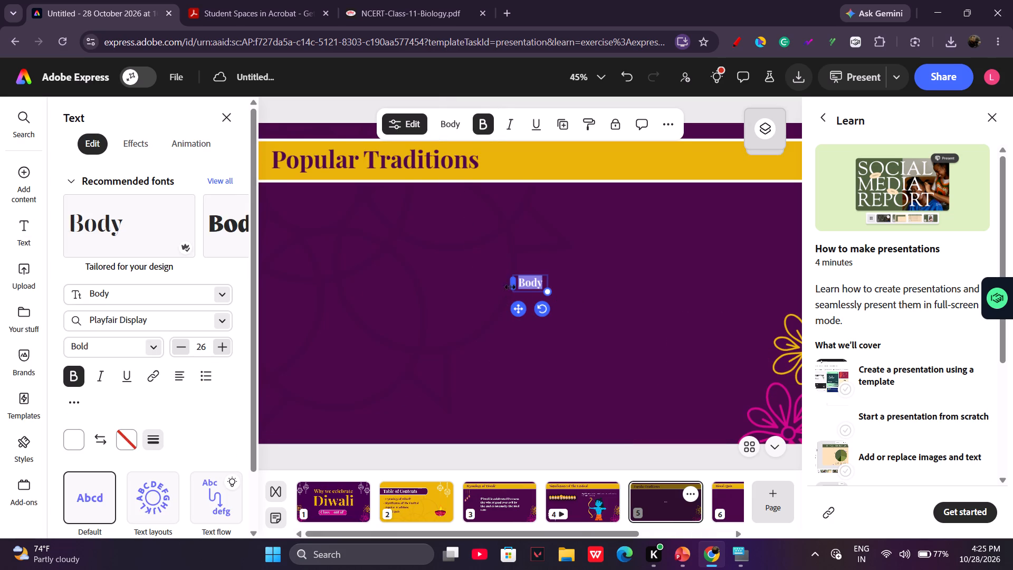
drag(514, 286, 503, 286)
drag(511, 286, 504, 286)
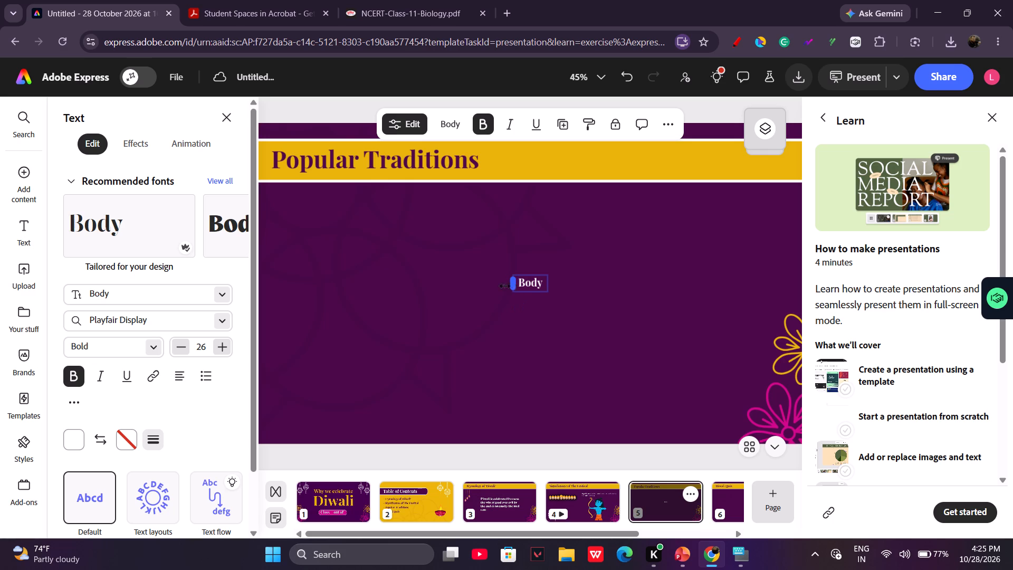
drag(504, 286, 376, 272)
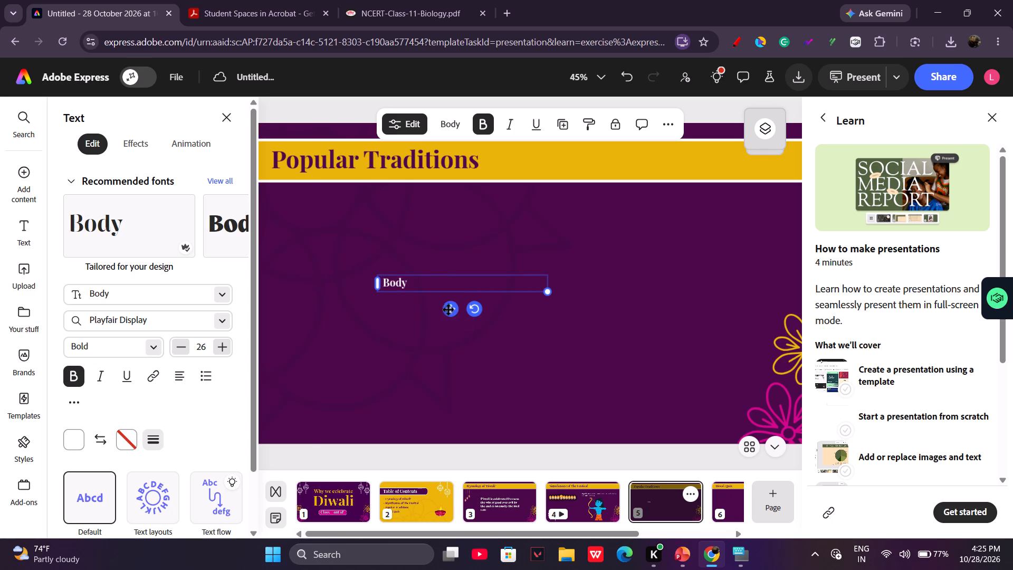
drag(448, 307, 519, 321)
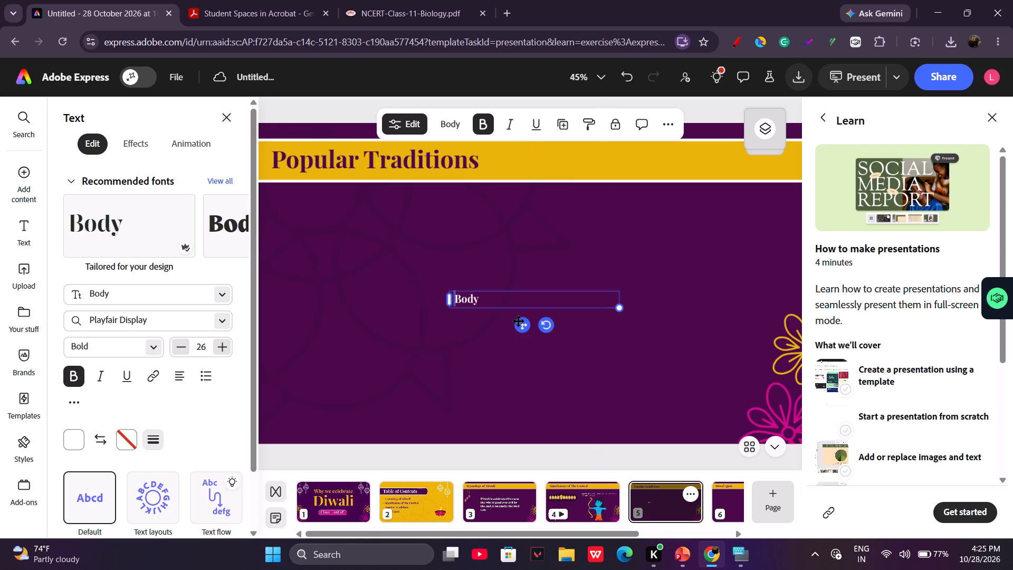
Replace the placeholder body text with "People Distributes Sweets in neighbourhood and".
key(Right)
key(Right)
key(Right)
key(Right)
key(Right)
key(Right)
key(Right)
key(Right)
key(Right)
key(Right)
key(Right)
key(BackSpace)
key(BackSpace)
key(BackSpace)
key(BackSpace)
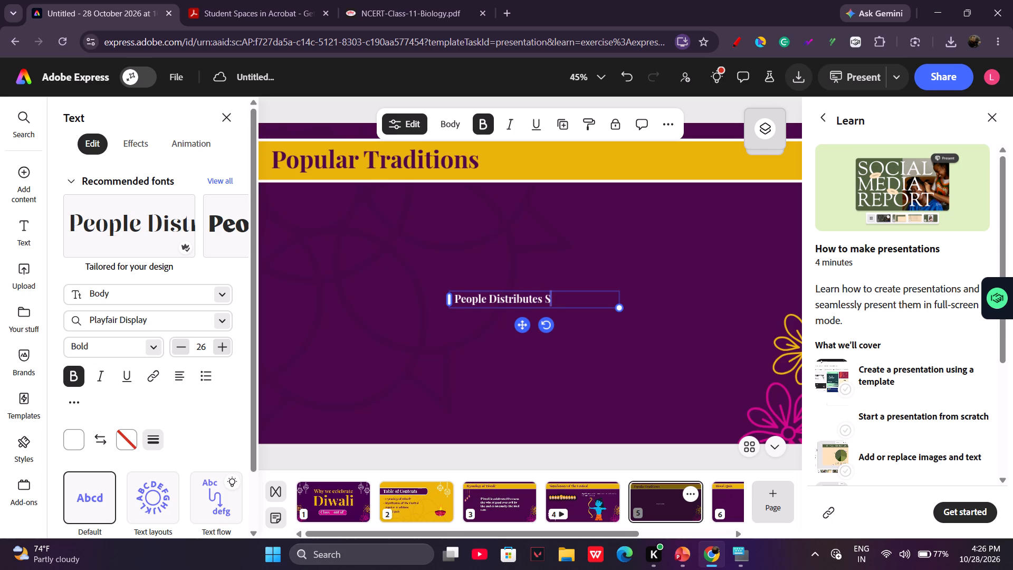
key(BackSpace)
text(weets in neighbourhood and)
key(space)
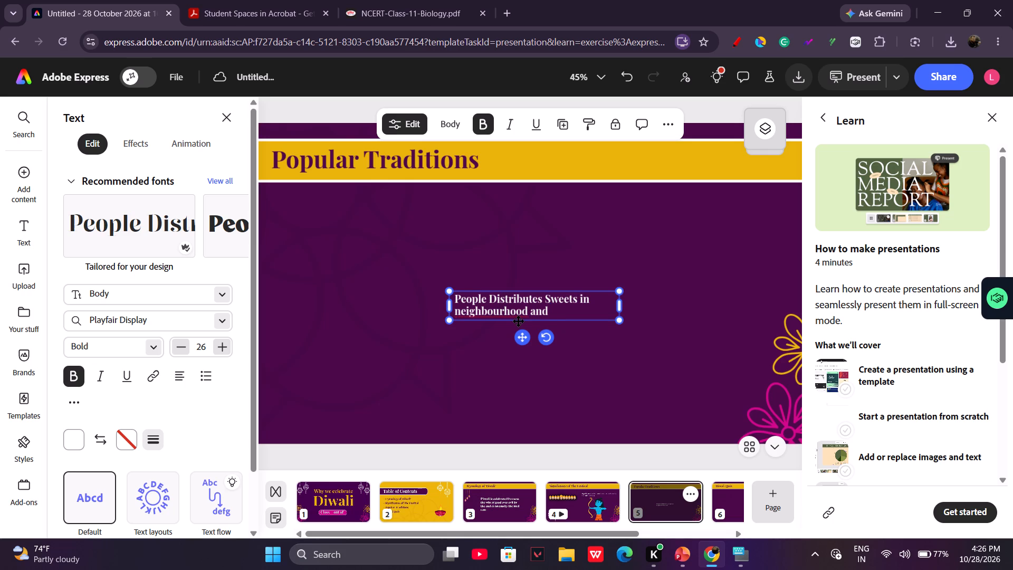
Continue the body text with "Celebrate the festival with the full Joy bursting the crackers".
text(ee)
key(BackSpace)
text(lebrate the fst)
key(BackSpace)
key(BackSpace)
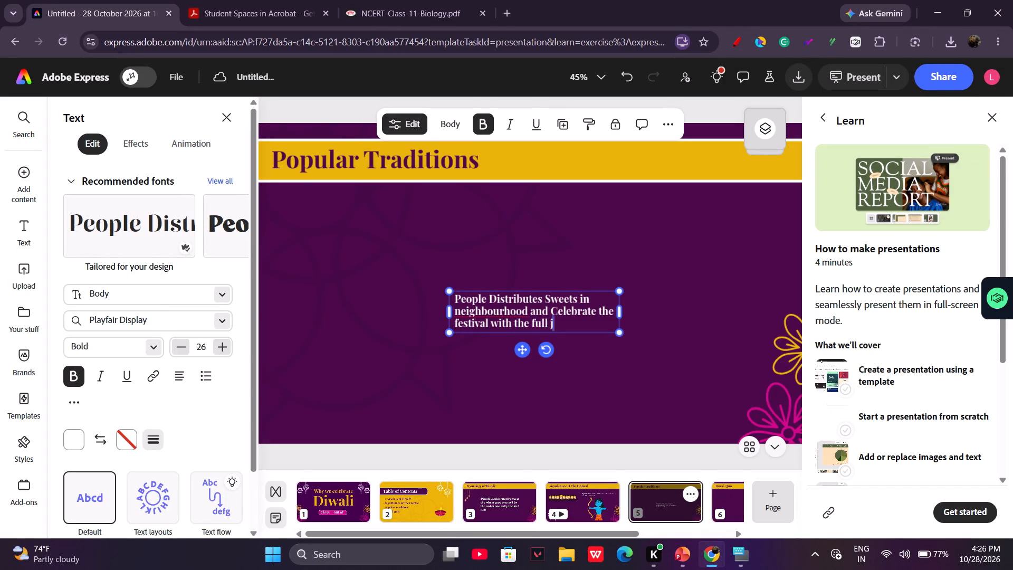
key(BackSpace)
key(BackSpace)
key(j)
key(space)
text(bu)
key(BackSpace)
key(BackSpace)
text(burstg)
key(BackSpace)
text(ing the care)
key(BackSpace)
key(BackSpace)
key(BackSpace)
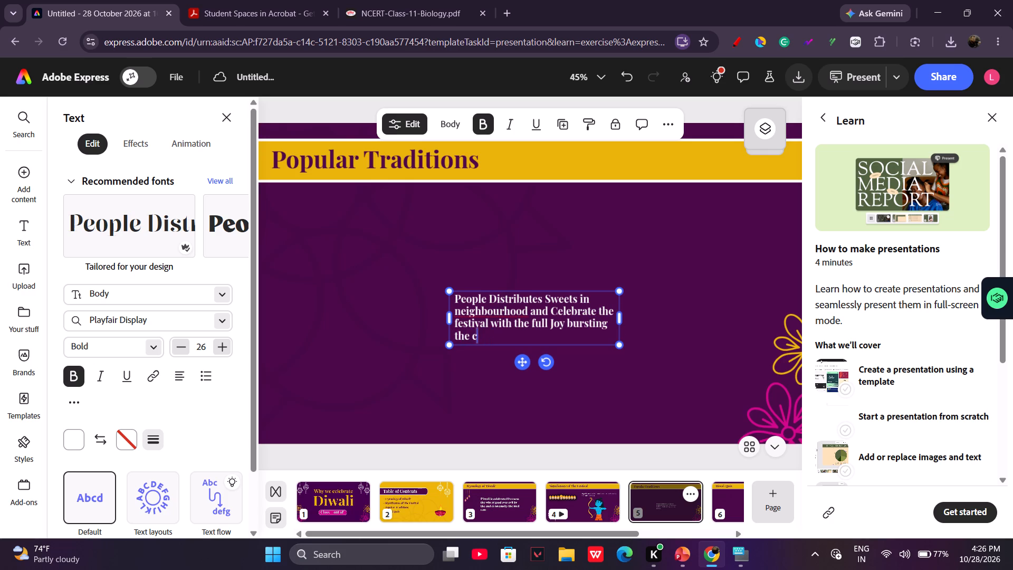
text(rea)
key(BackSpace)
key(BackSpace)
text(ace)
key(BackSpace)
text(kers)
key(Return)
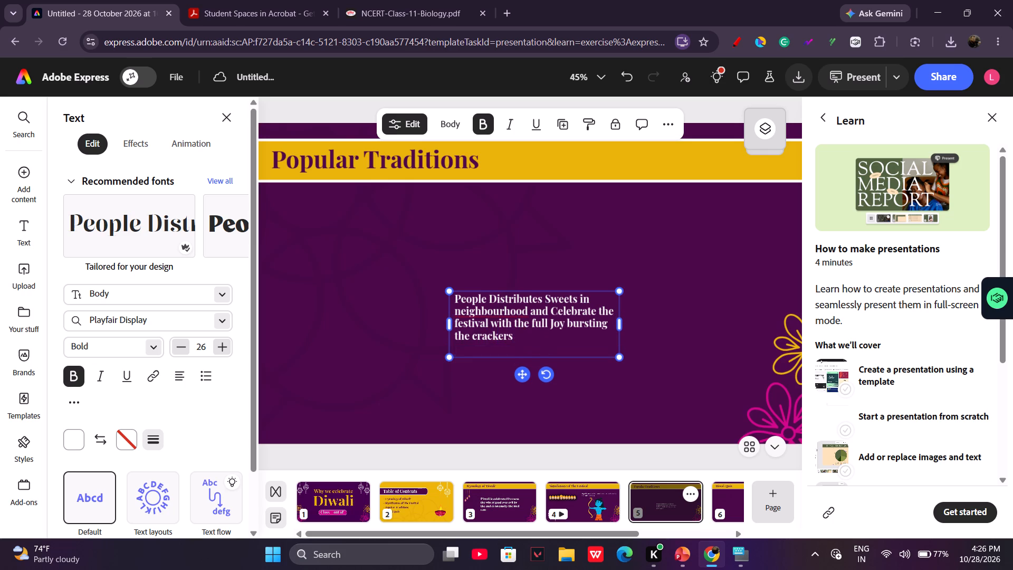
key(BackSpace)
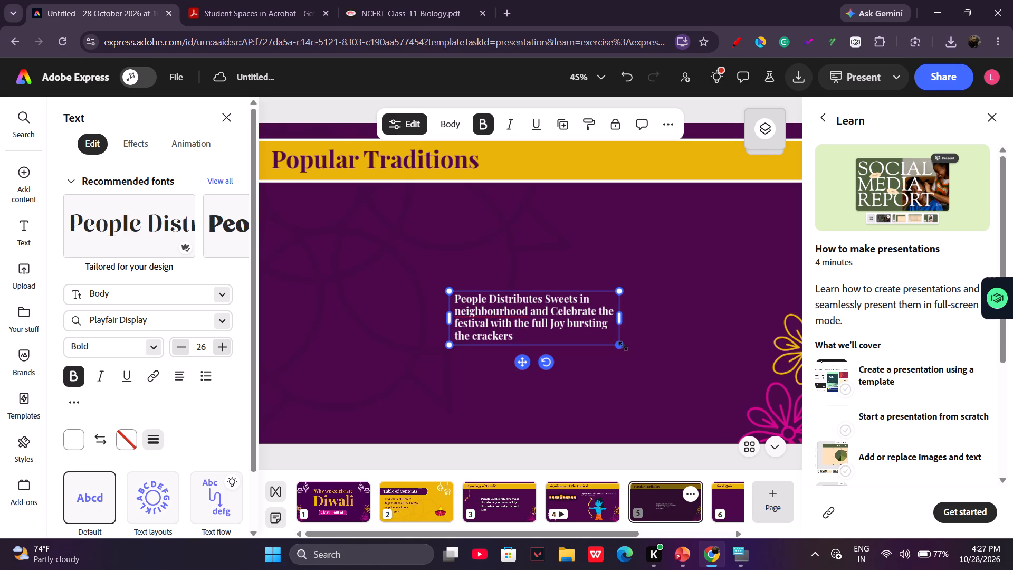
Enlarge the body text to size 44 and place it in the slide's upper right area below the heading band.
drag(623, 346, 721, 421)
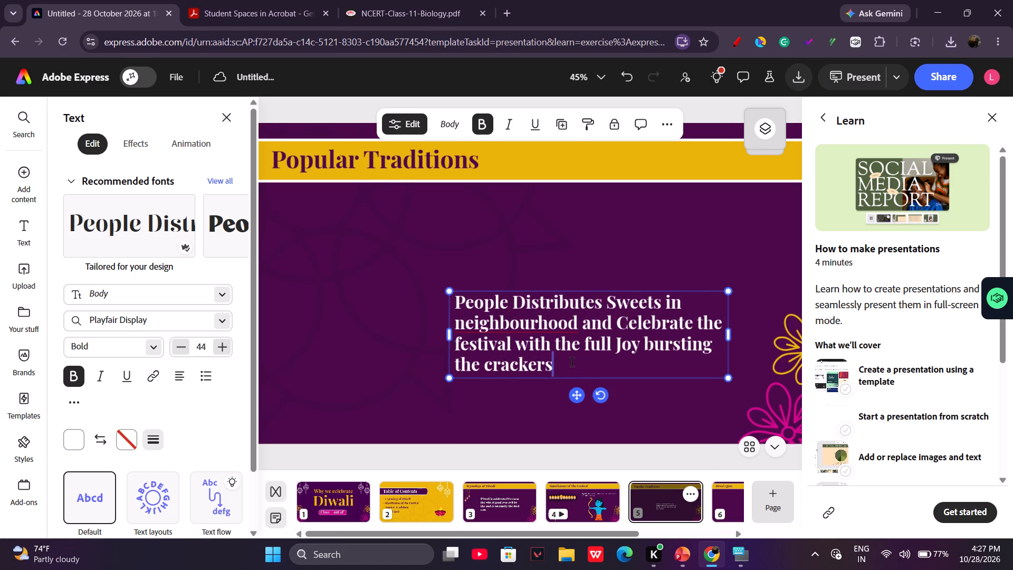
drag(581, 394, 641, 319)
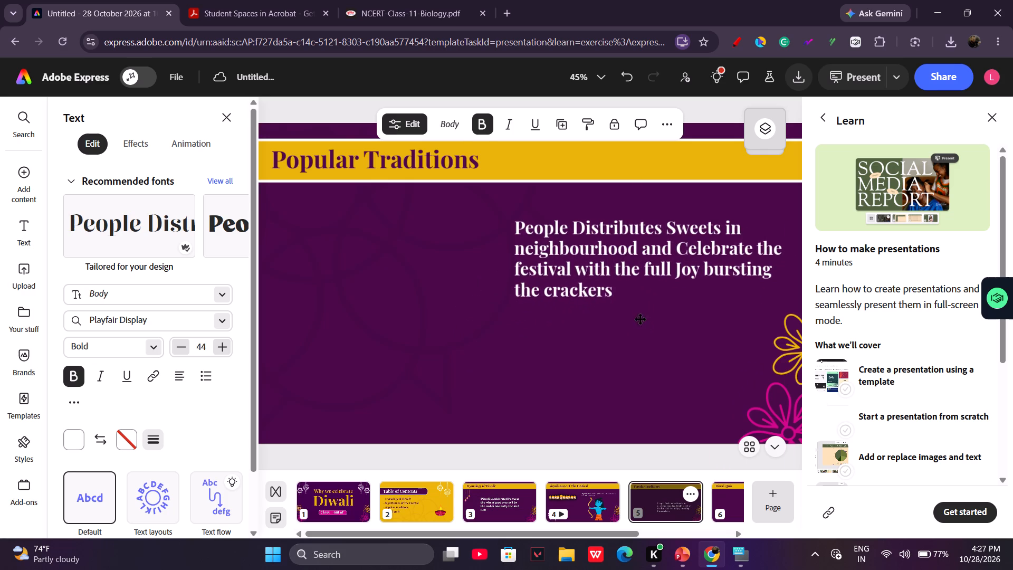
drag(641, 319, 642, 319)
Search the Elements library for "fire crackers".
click(23, 196)
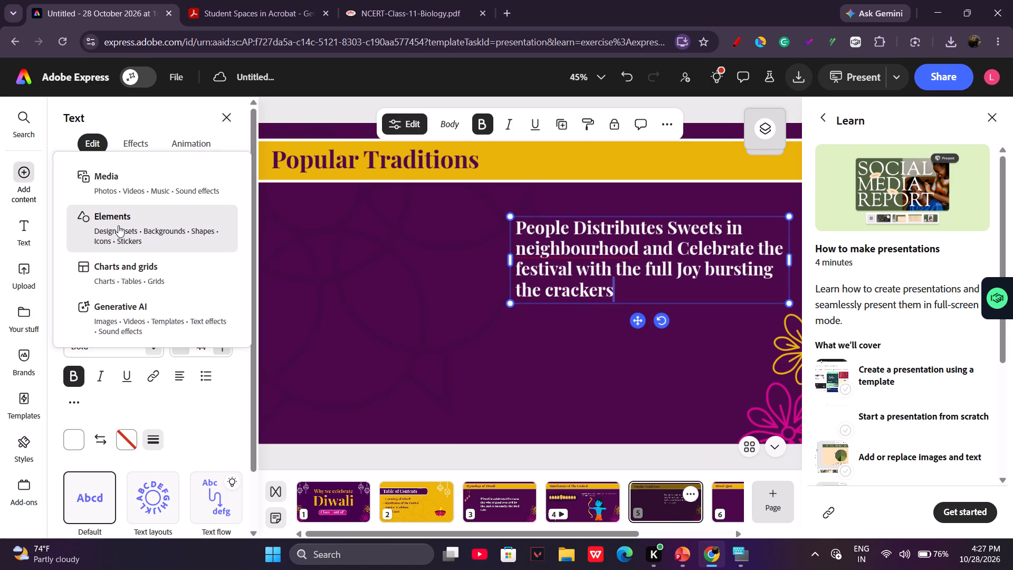
click(118, 225)
click(139, 174)
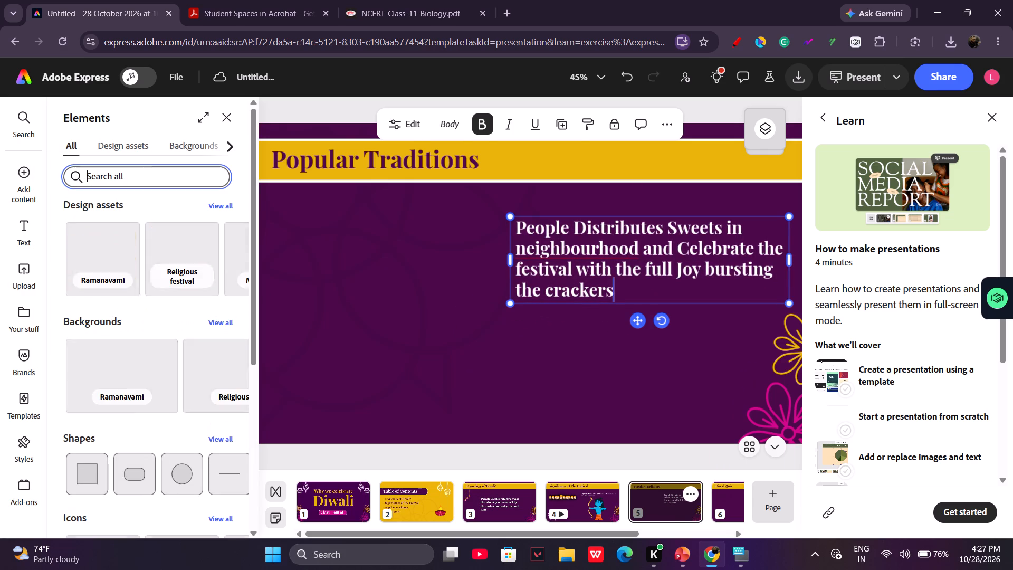
key(ctrl+BackSpace)
key(ctrl+BackSpace)
key(ctrl+BackSpace)
key(ctrl+BackSpace)
key(ctrl+BackSpace)
key(ctrl+BackSpace)
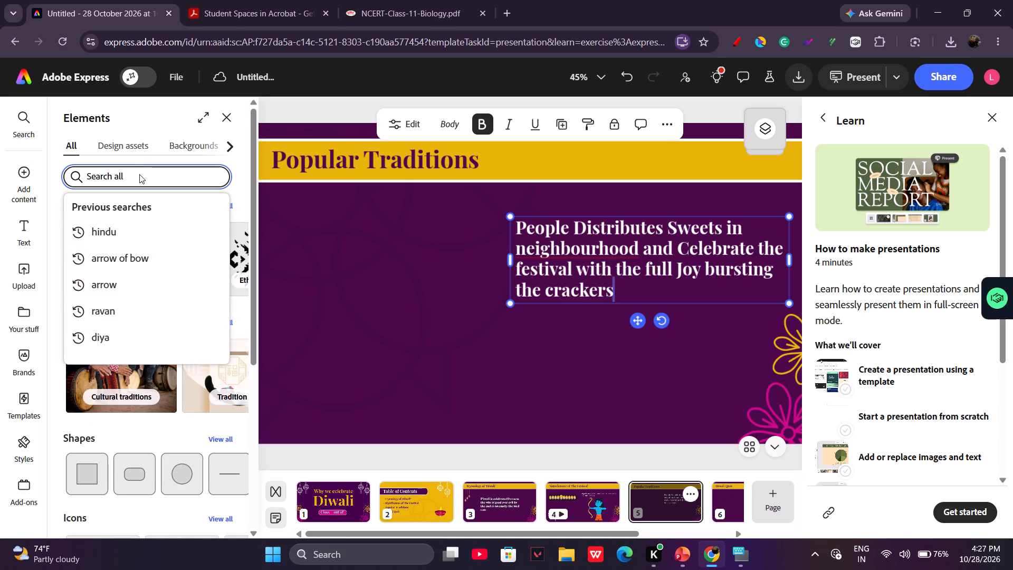
text(fire ar)
key(BackSpace)
key(c)
key(BackSpace)
key(BackSpace)
text(crackers)
key(Return)
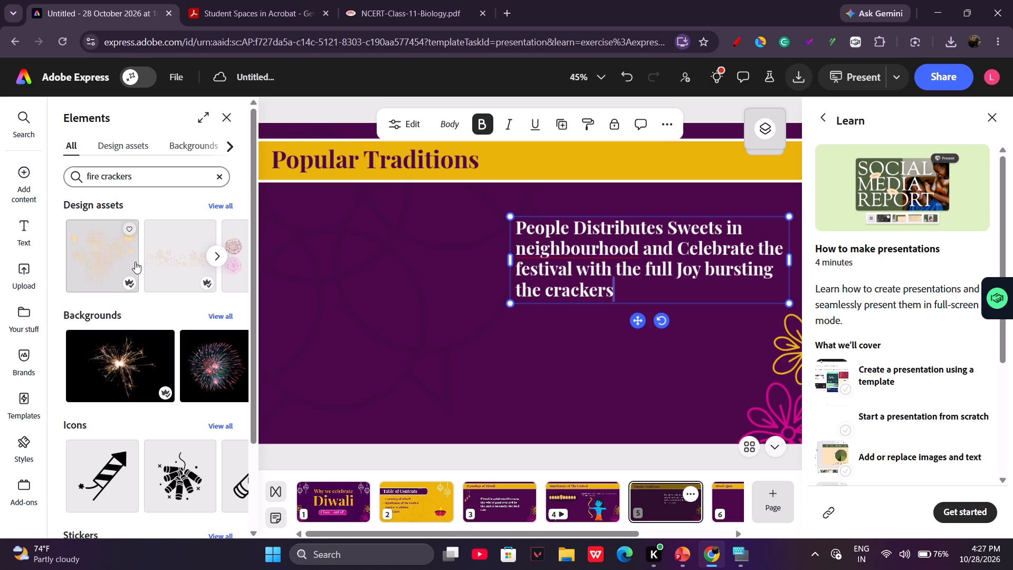
Add the assorted firecrackers graphic to the Popular Traditions slide, shrink it slightly and place it beside the body text.
scroll(145, 262, left, 2)
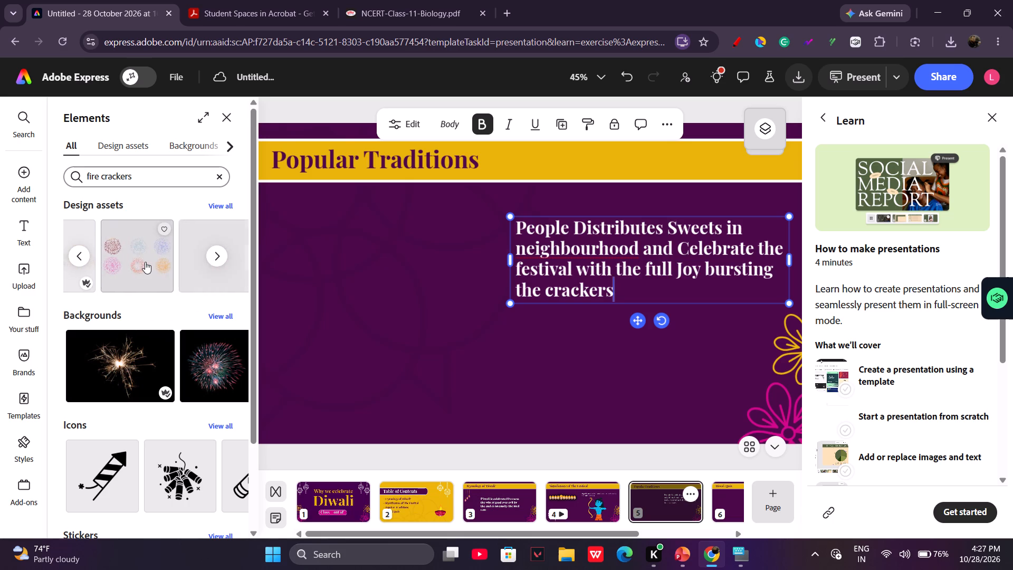
scroll(145, 262, left, 3)
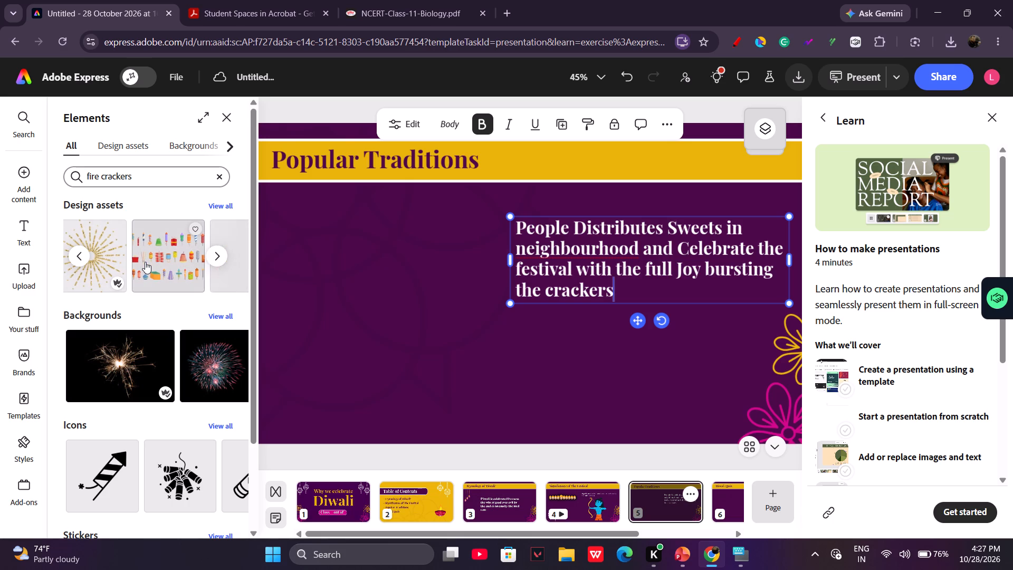
click(155, 269)
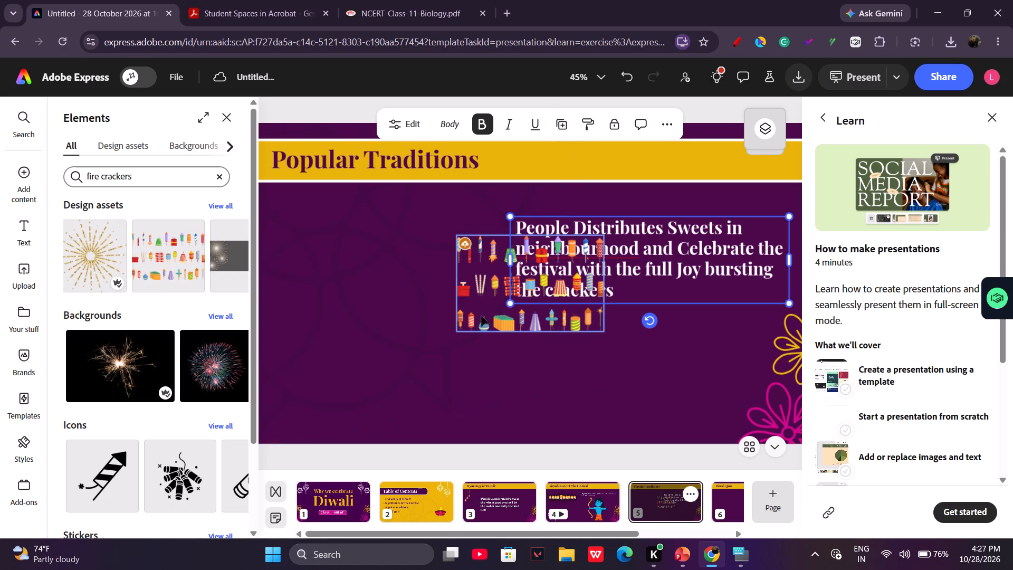
drag(502, 318, 329, 346)
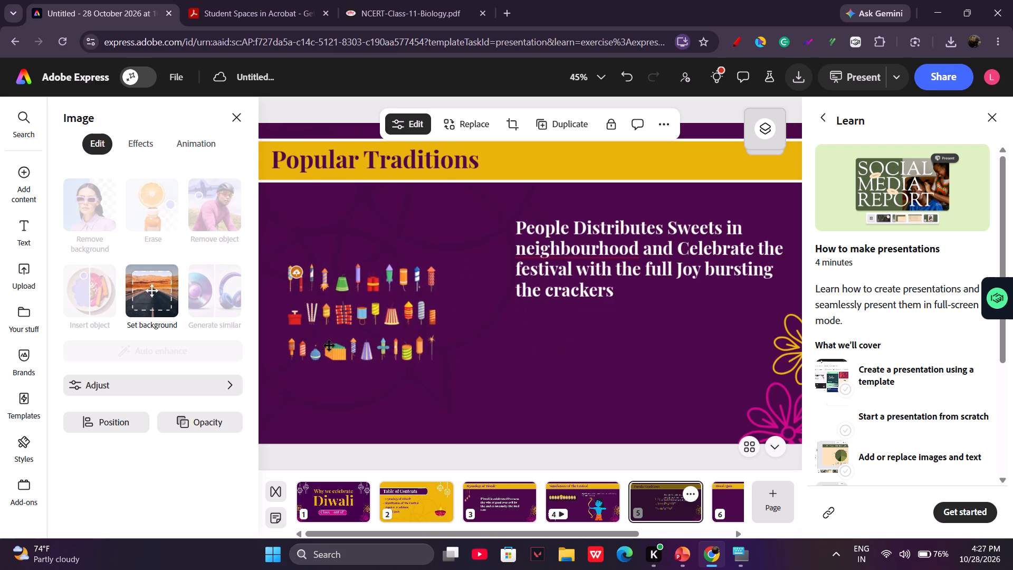
drag(329, 346, 348, 349)
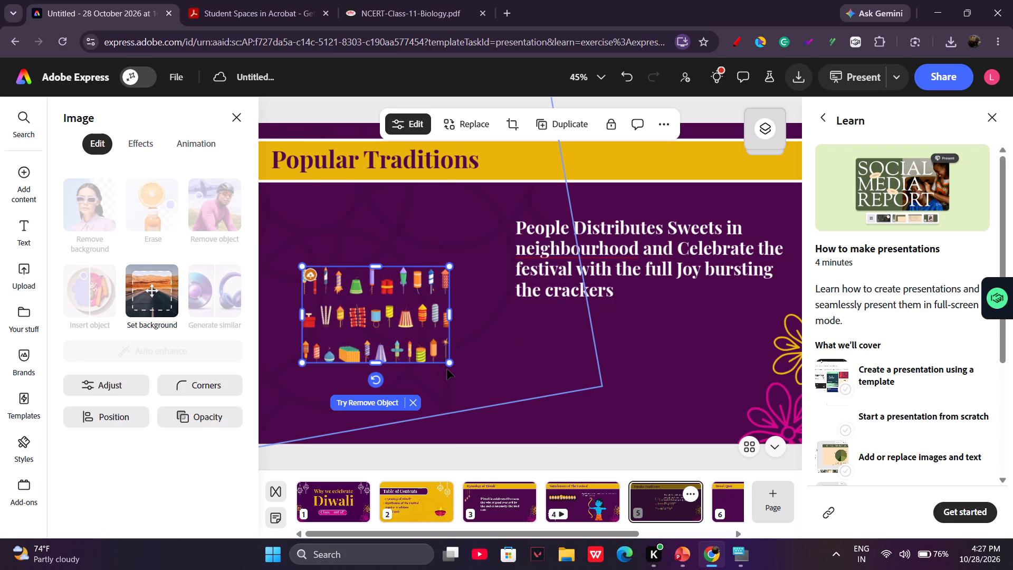
click(448, 368)
click(438, 358)
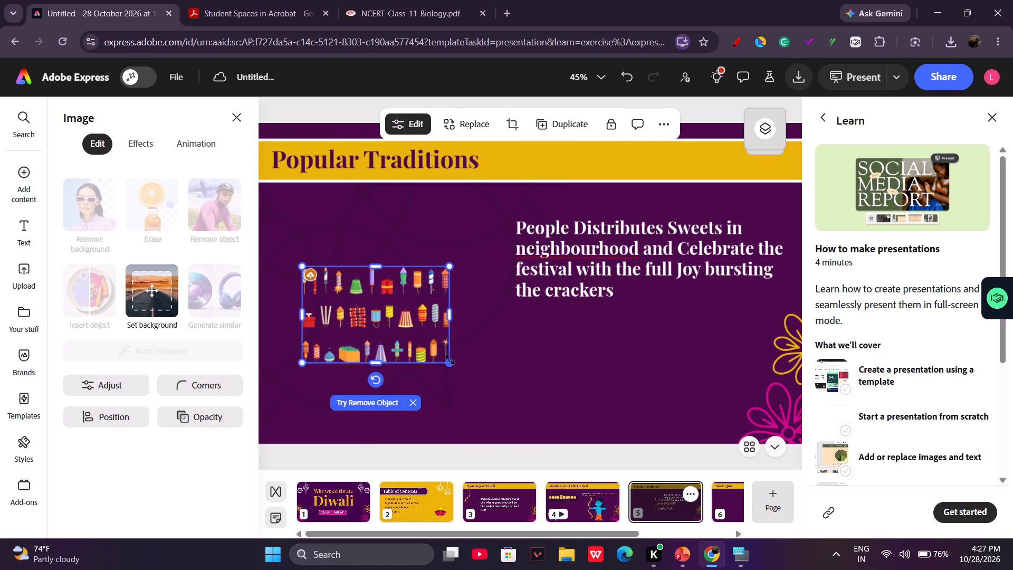
drag(450, 359, 432, 348)
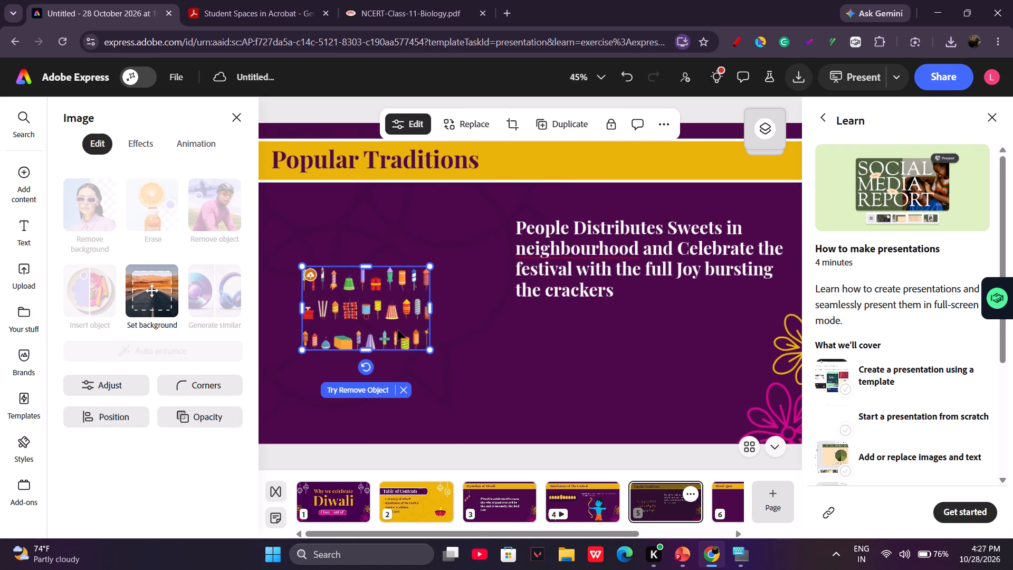
drag(398, 330, 415, 294)
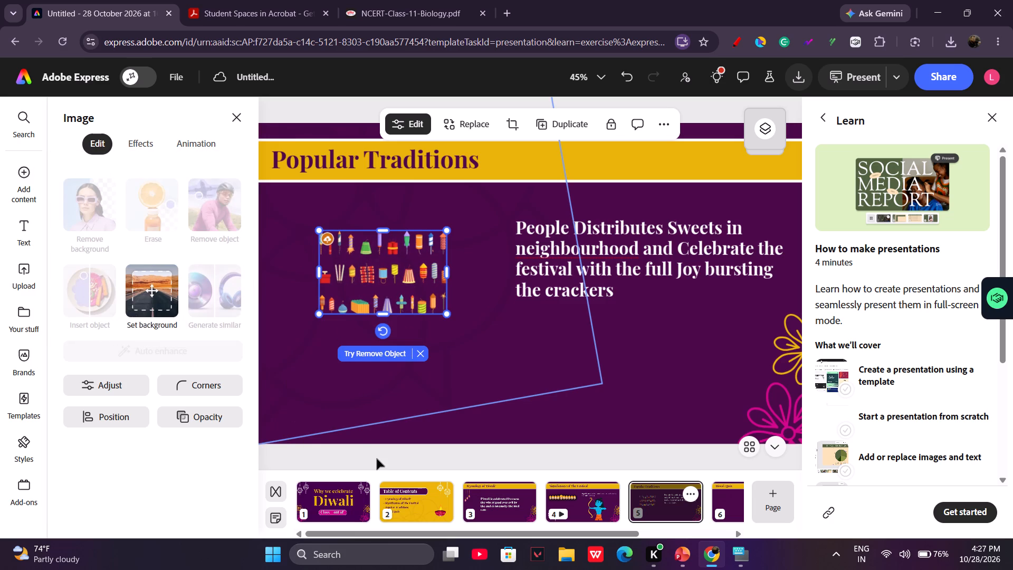
click(238, 110)
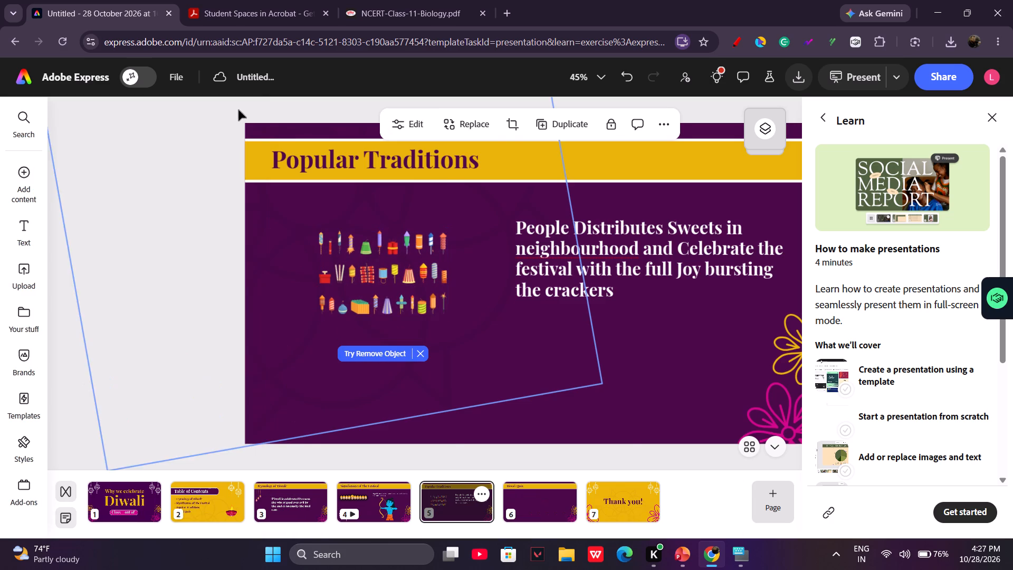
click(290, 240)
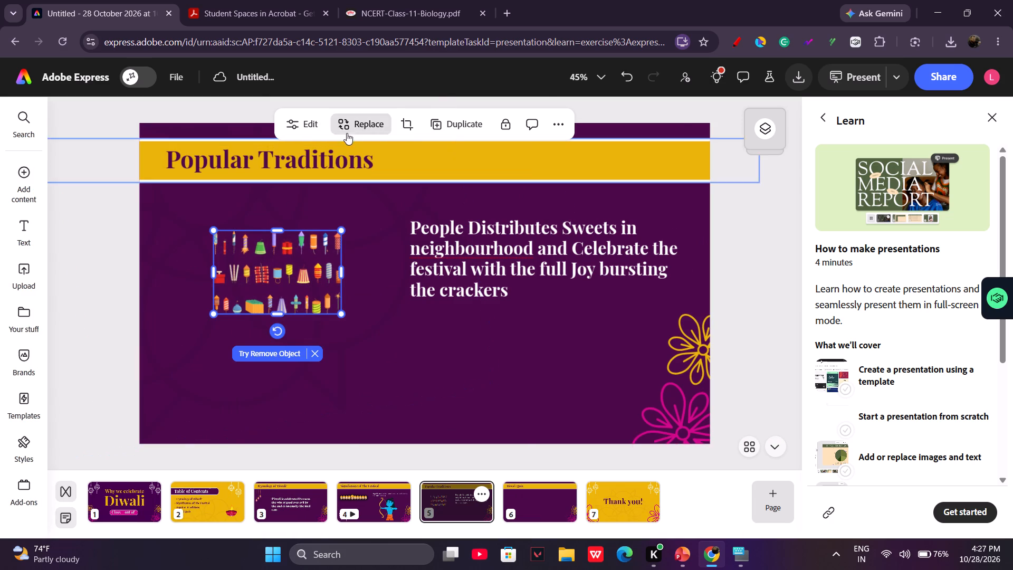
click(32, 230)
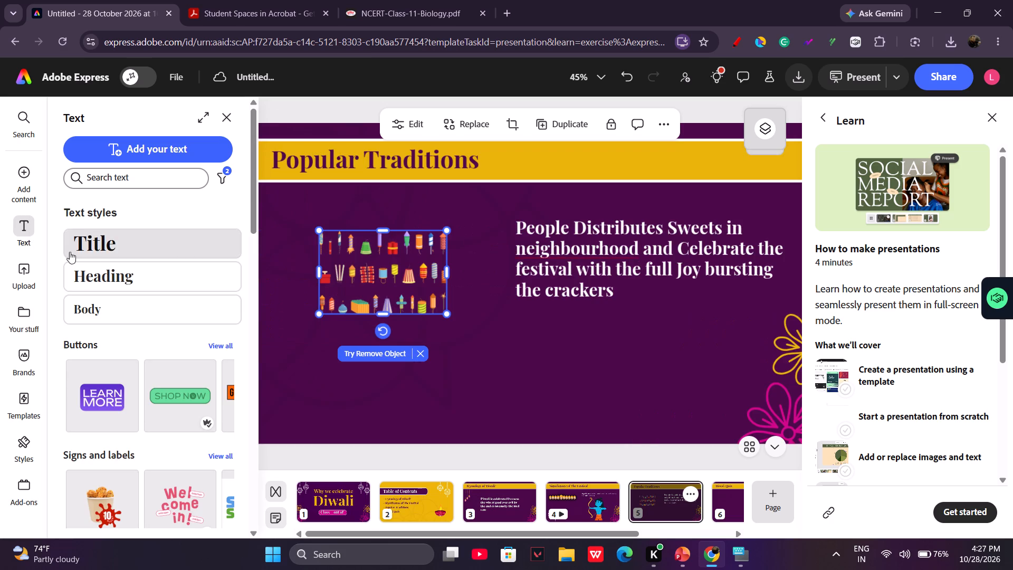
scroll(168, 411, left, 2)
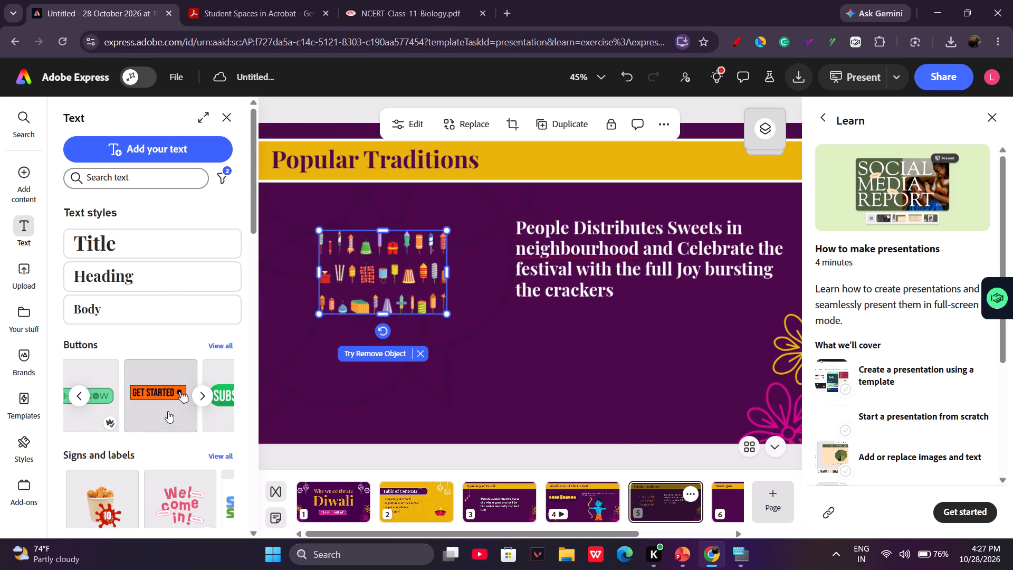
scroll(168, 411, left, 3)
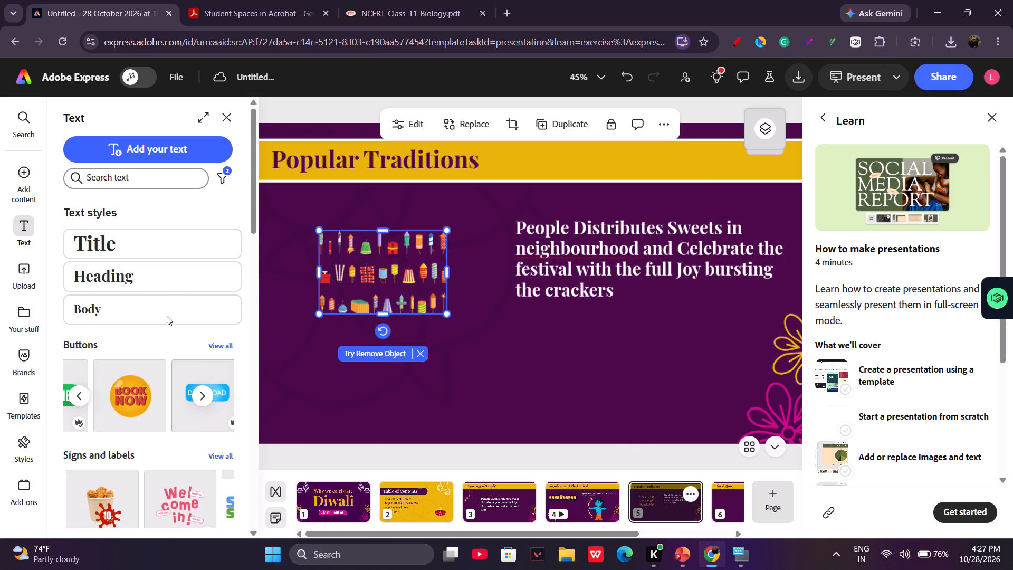
Apply the "Appear in" animation to the firecrackers graphic, set to play on click.
click(347, 261)
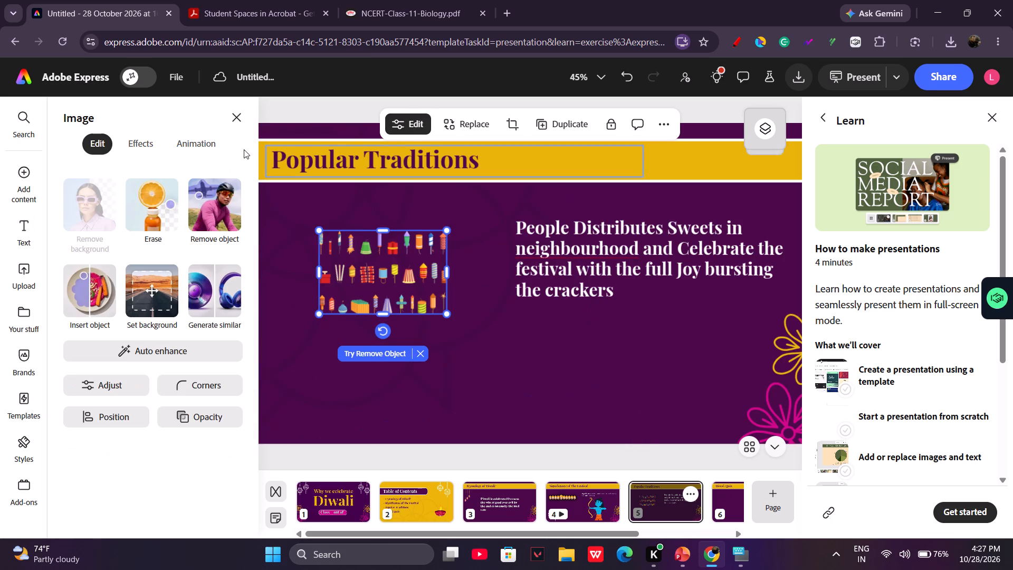
click(194, 150)
click(167, 318)
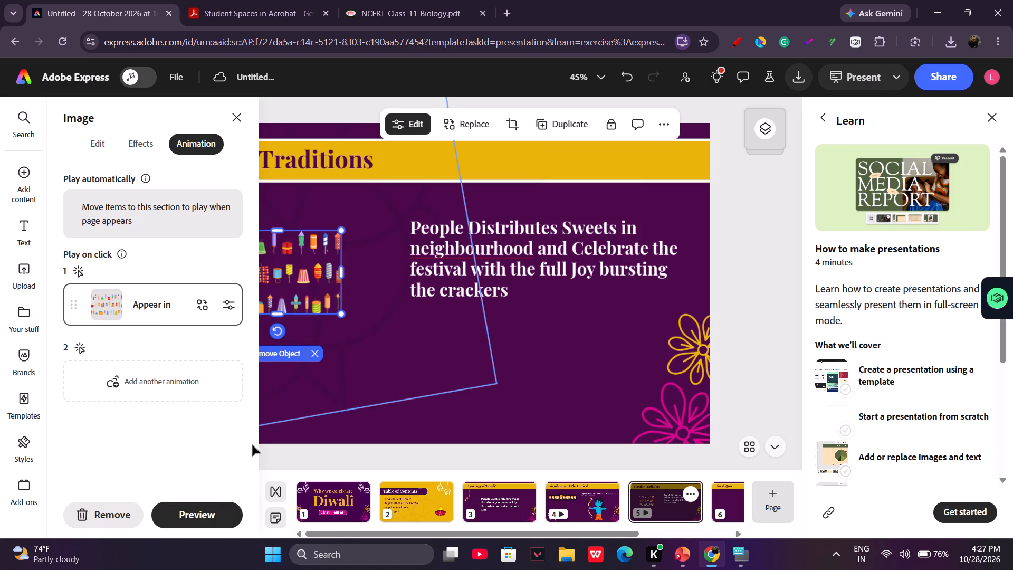
click(361, 430)
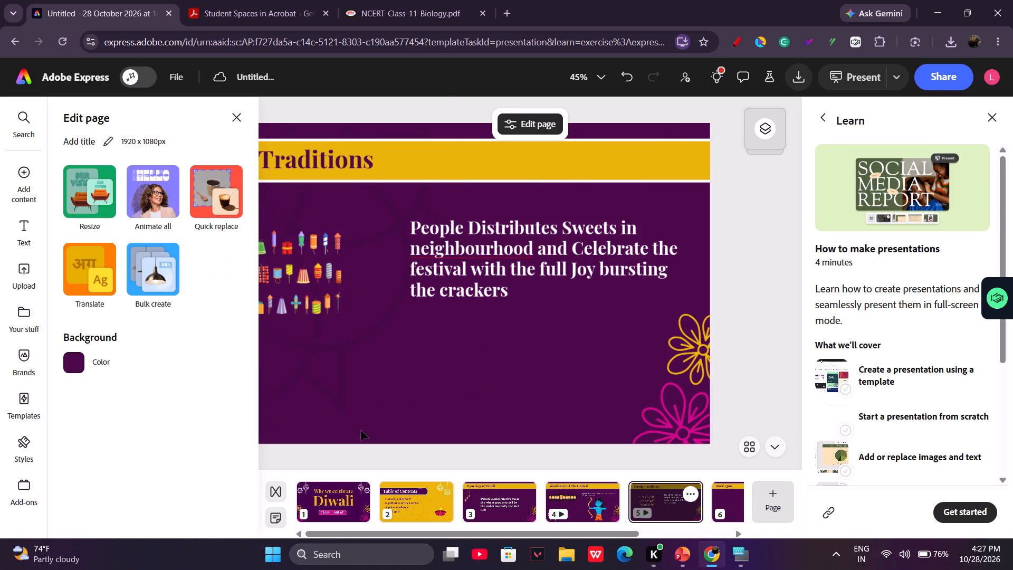
Move the firecrackers graphic closer to the body text, roughly level with it.
drag(297, 274, 334, 268)
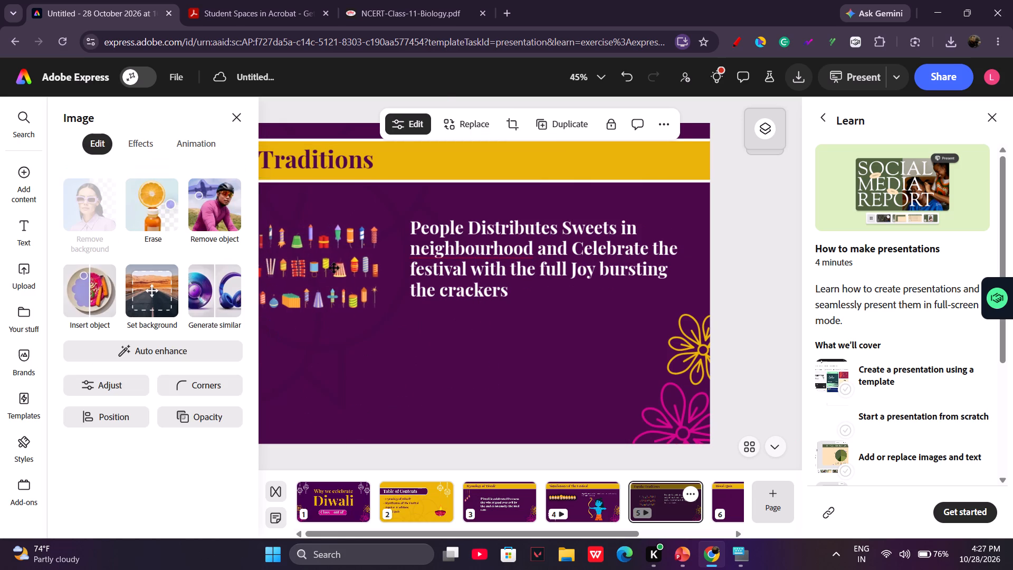
drag(334, 268, 343, 269)
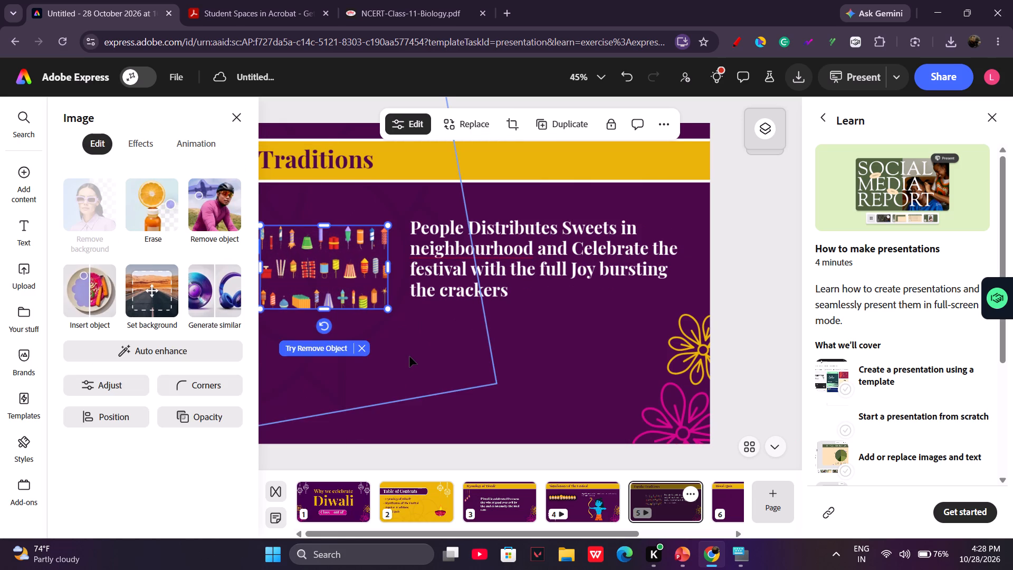
click(409, 356)
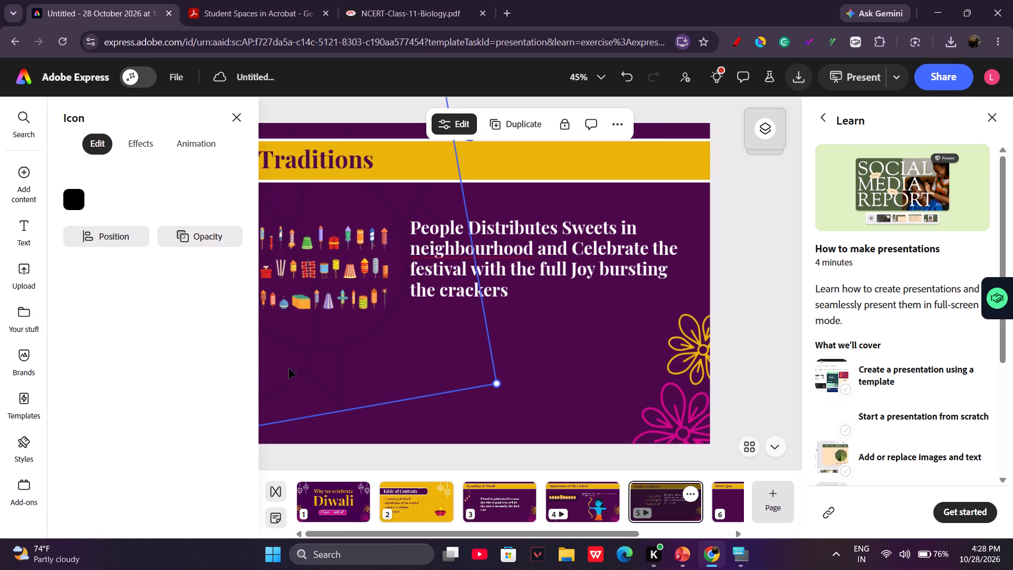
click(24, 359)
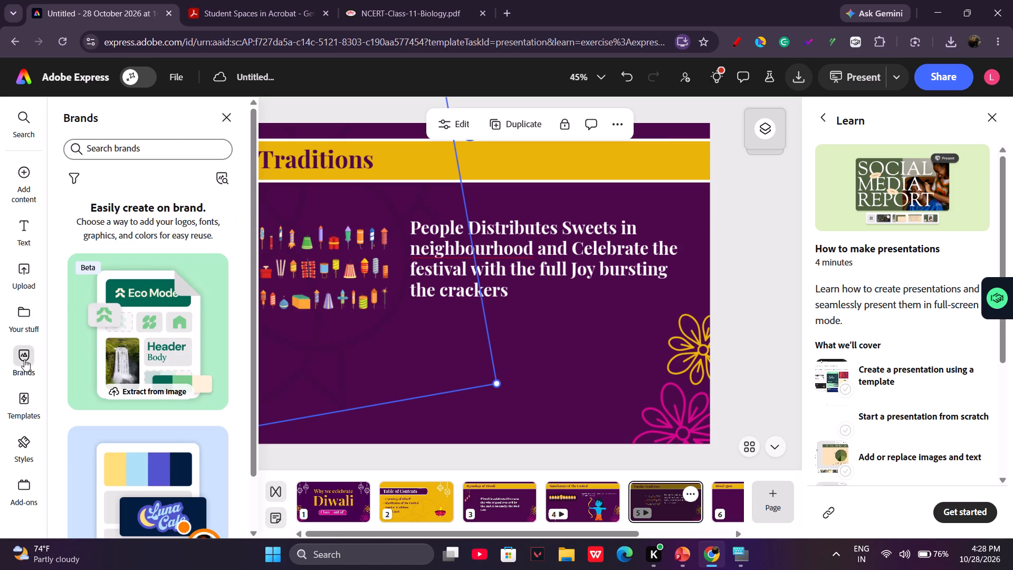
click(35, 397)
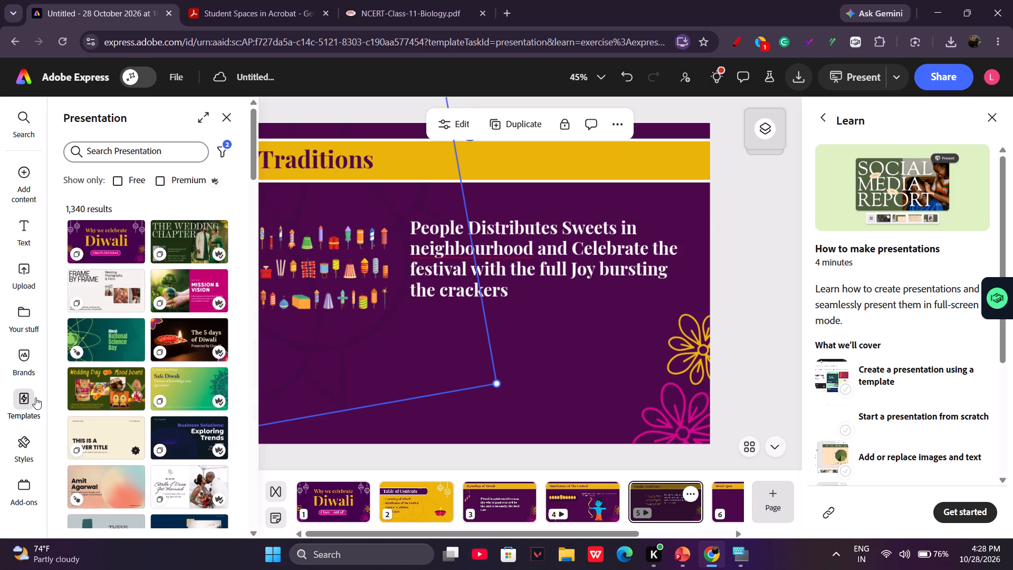
On the Diwali Quiz slide, add the heading "Who killed Ravana" and place it centrally just below the title band.
click(730, 507)
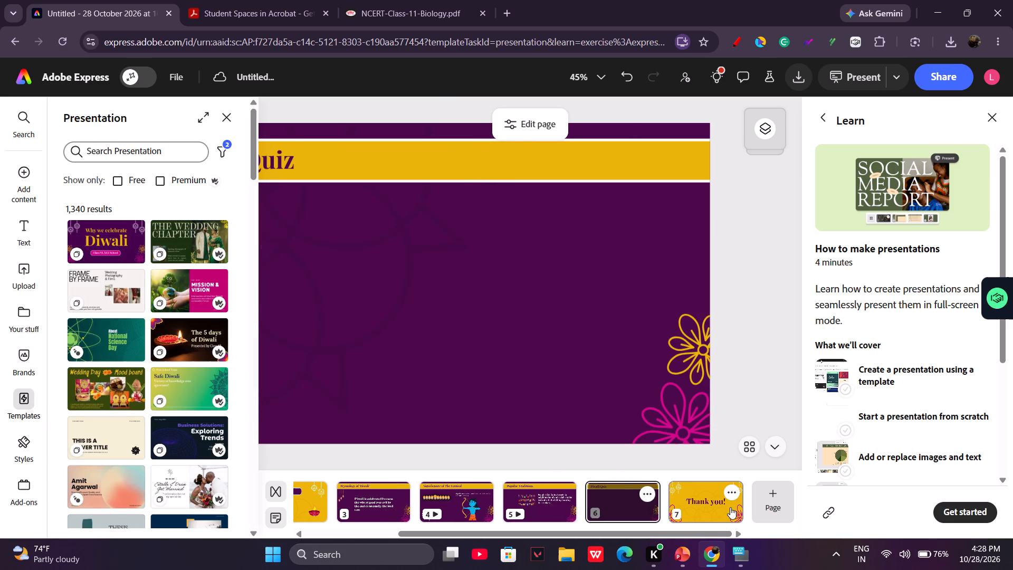
click(232, 118)
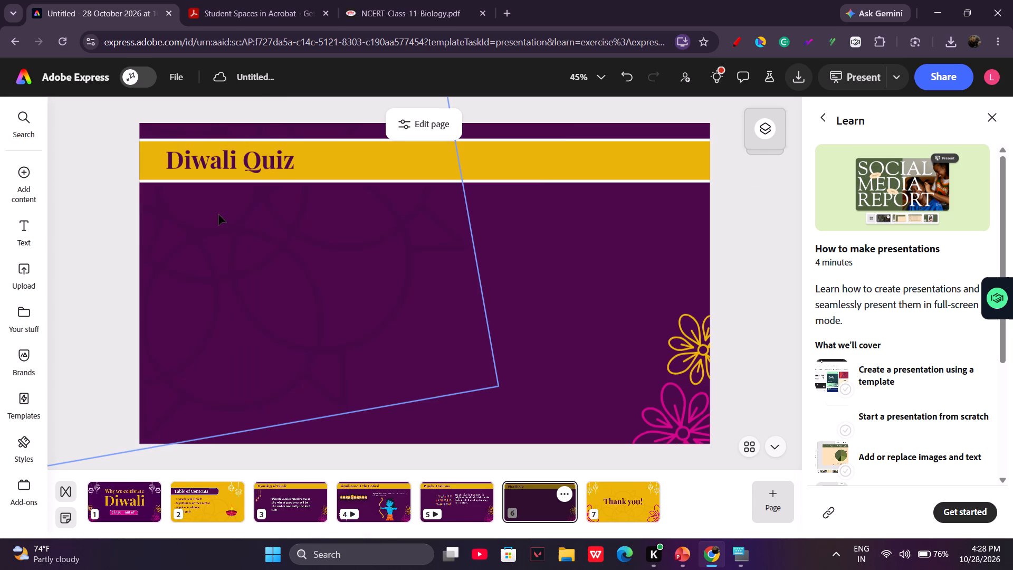
click(27, 220)
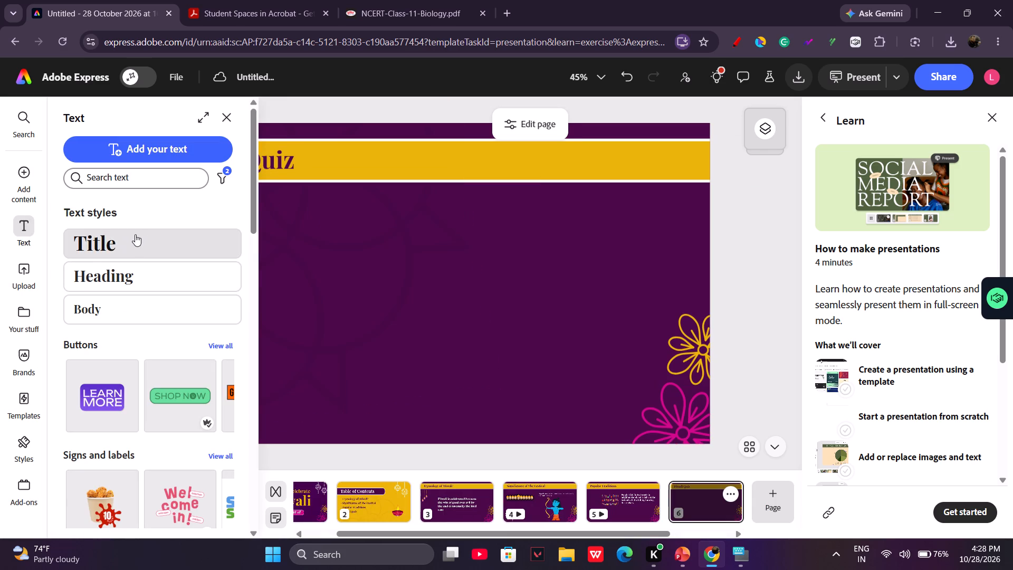
click(136, 267)
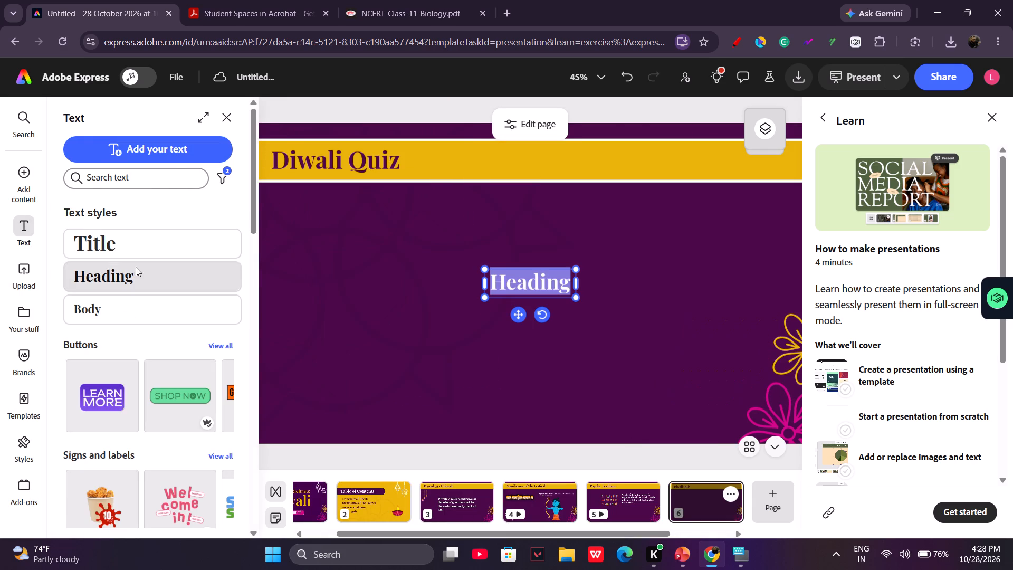
key(BackSpace)
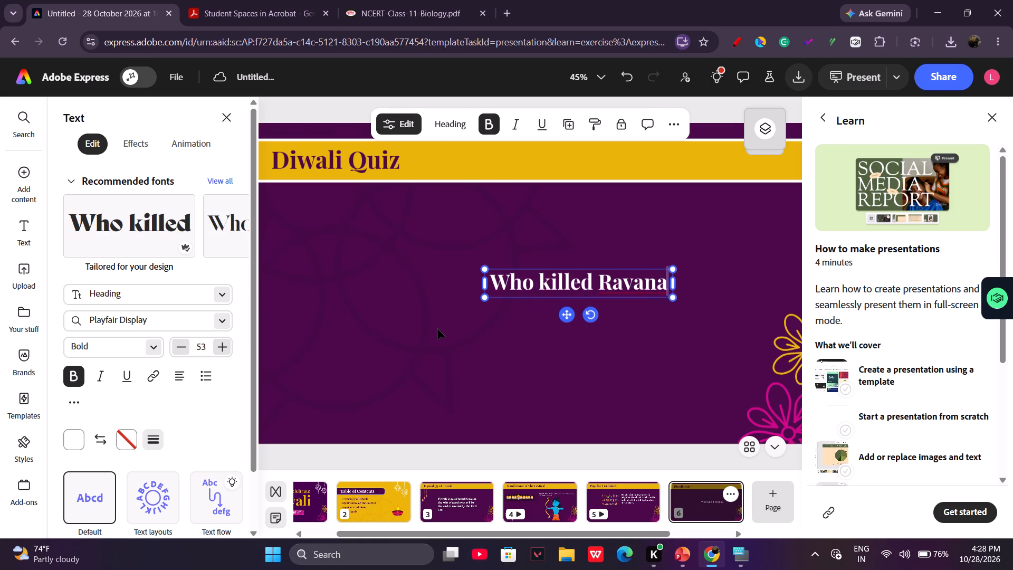
drag(571, 315, 517, 249)
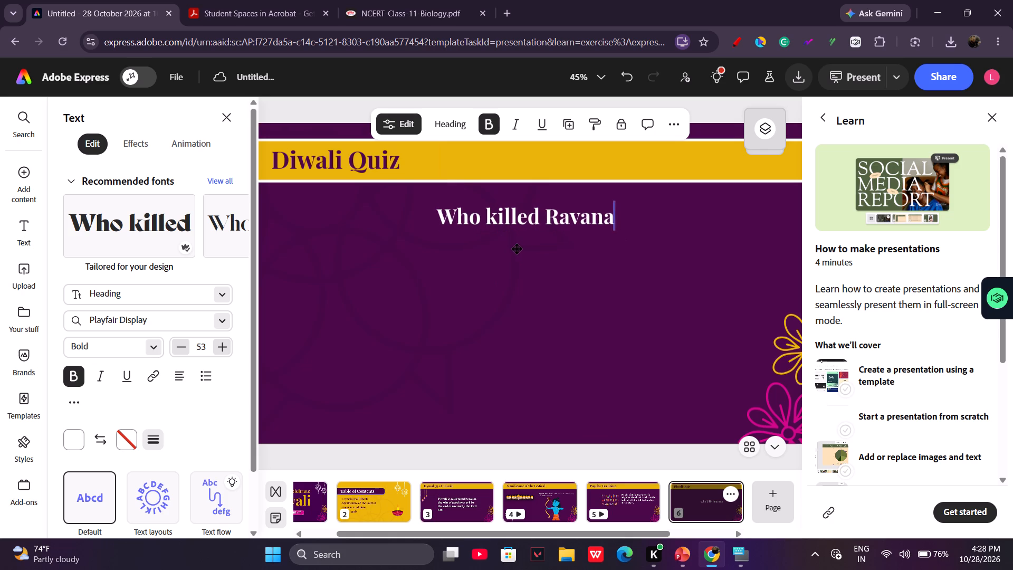
drag(517, 249, 514, 249)
click(372, 302)
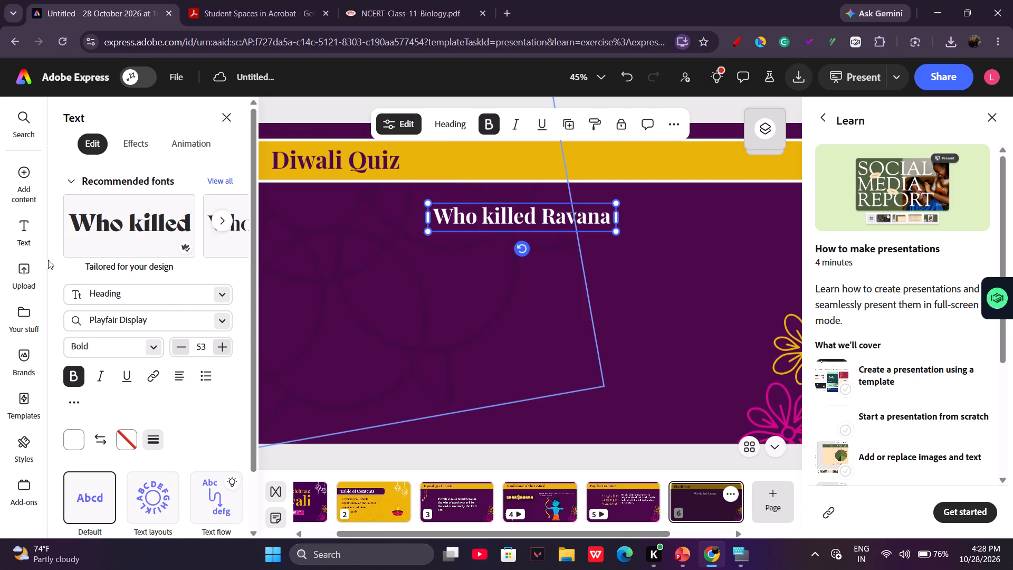
Add a new text box below the quiz question and widen it across the middle of the slide.
click(36, 239)
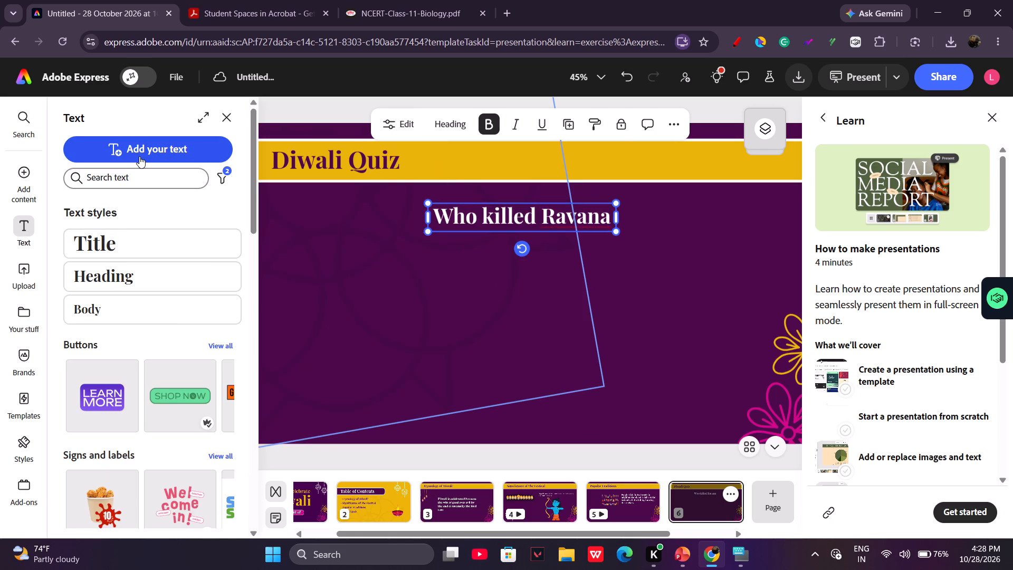
click(139, 156)
drag(511, 271, 482, 318)
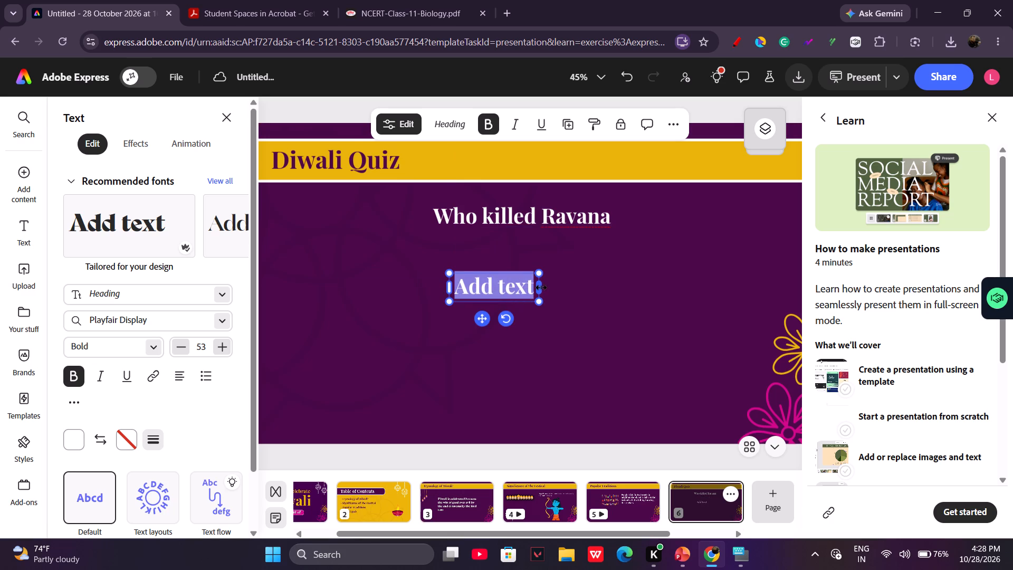
drag(541, 287, 725, 291)
drag(447, 289, 347, 287)
Replace the new text box's placeholder with the first answer option "A - Laman".
key(BackSpace)
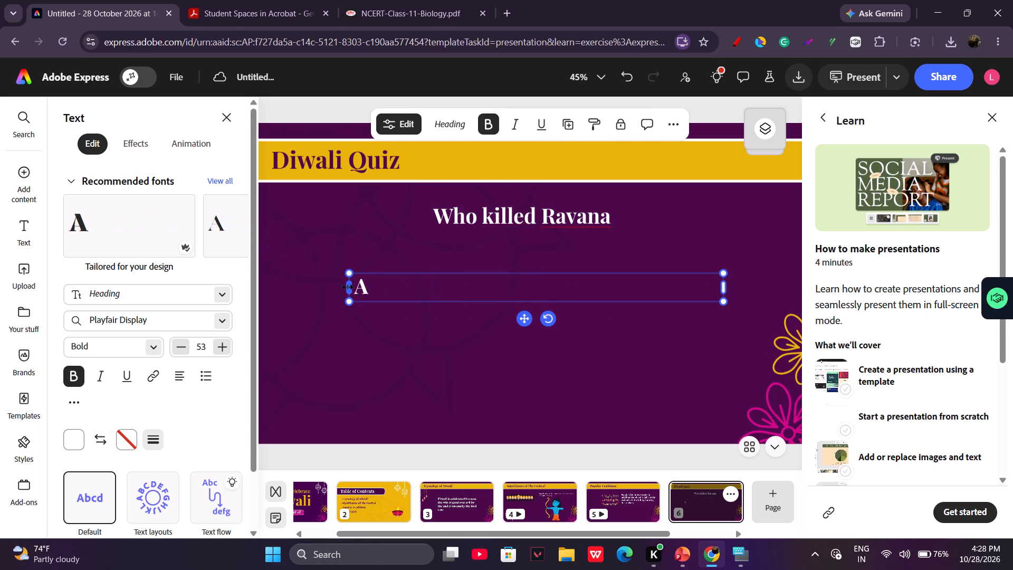
key(shift+exclam)
key(BackSpace)
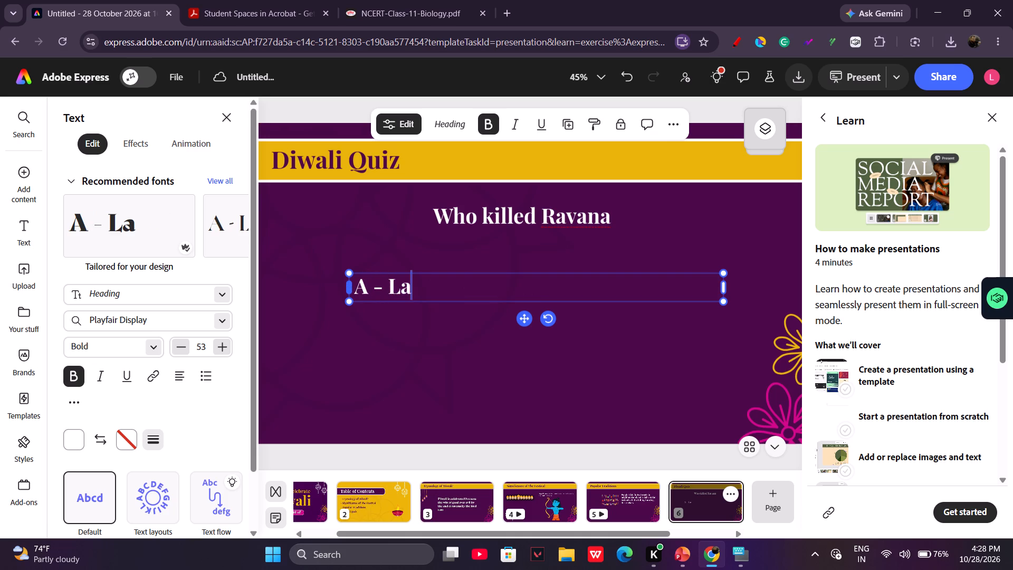
key(m)
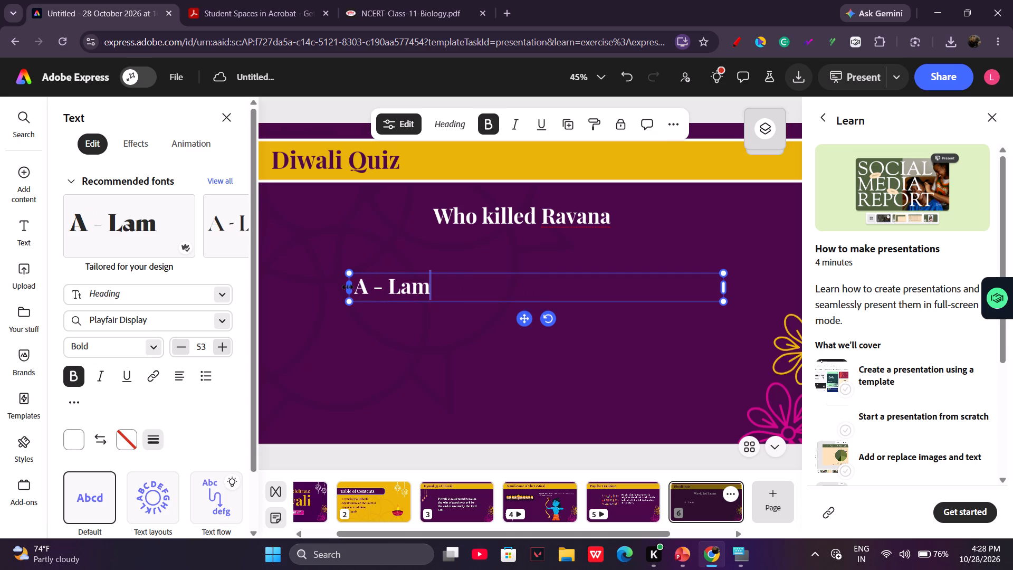
text(an)
key(space)
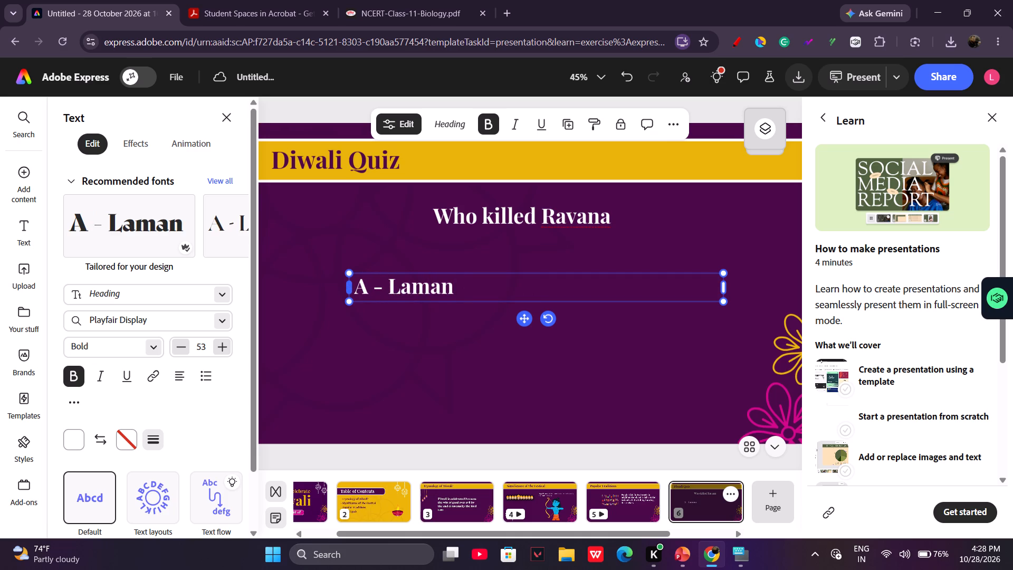
Add the second answer option "B - Shiva" on a new line in the answer text box.
key(shift+Return)
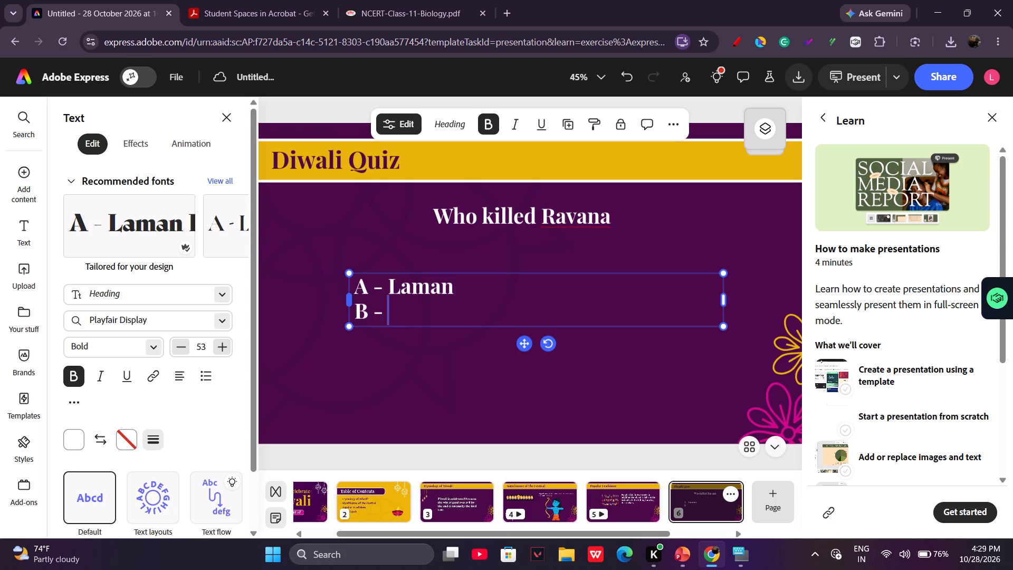
text(SHIVA)
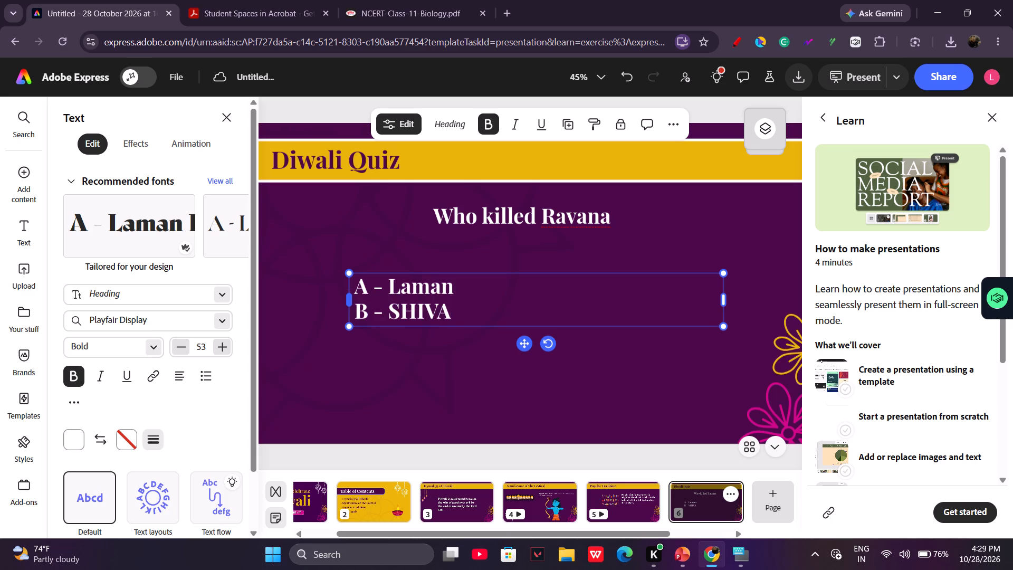
key(BackSpace)
key(BackSpace)
key(BackSpace)
key(BackSpace)
text(hov)
key(BackSpace)
key(BackSpace)
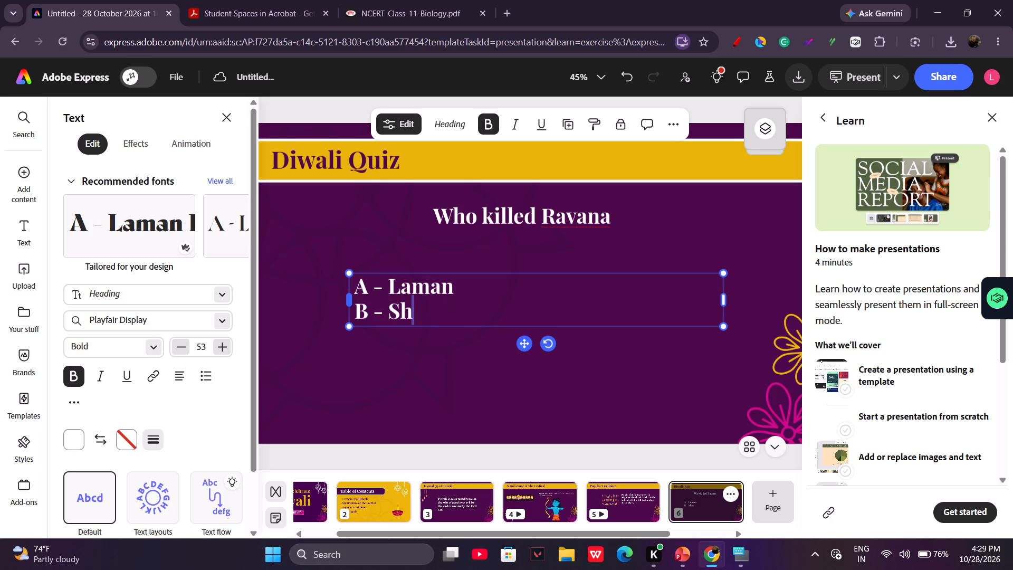
text(iva)
Start the third answer line with "C -" below the Shiva option.
key(shift+Return)
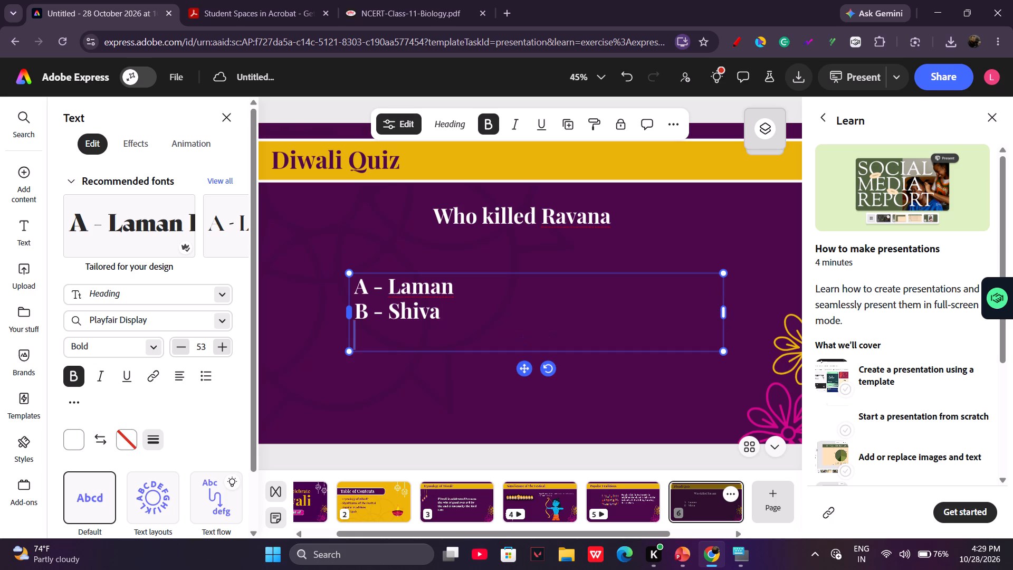
key(c)
key(f)
key(f)
key(BackSpace)
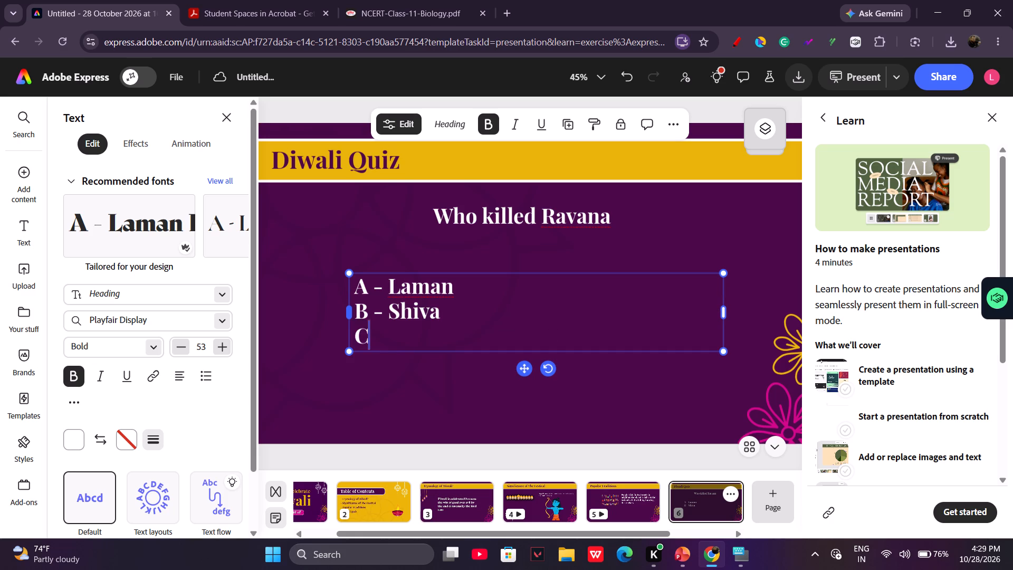
key(space)
text(-)
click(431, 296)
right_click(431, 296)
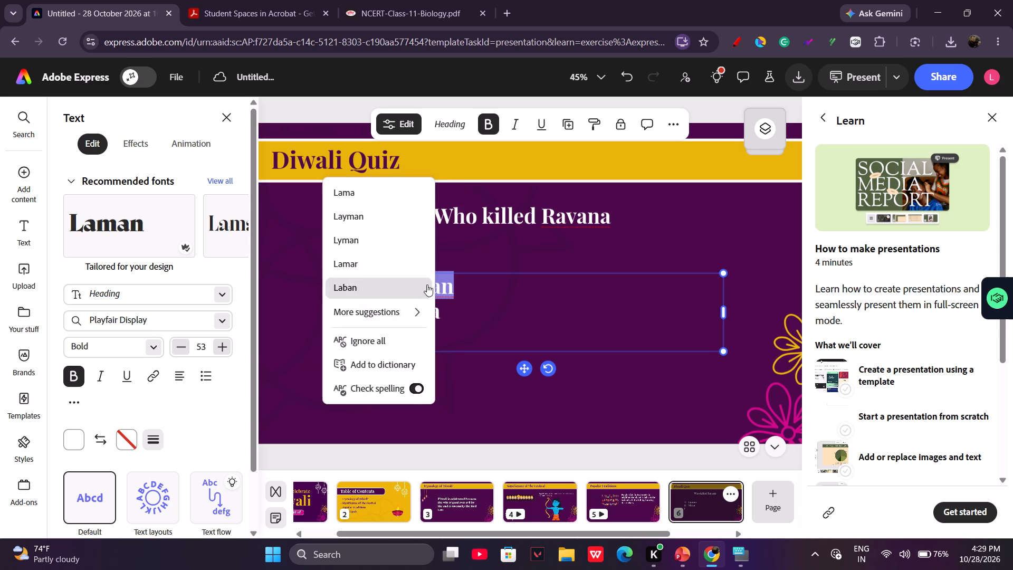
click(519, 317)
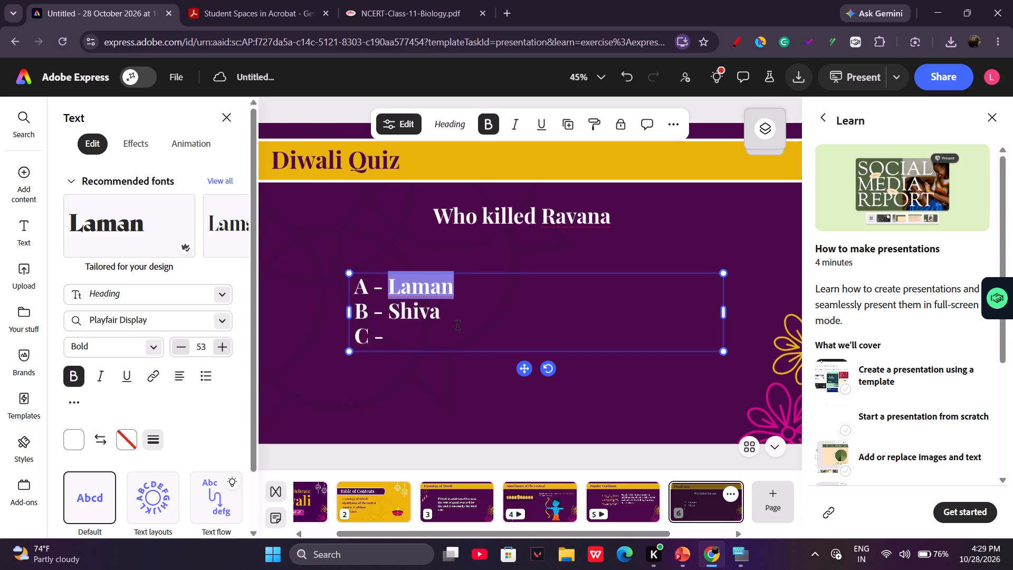
Complete option C with "Ram" and add the fourth answer option "D - None" on the line below.
click(432, 335)
click(391, 348)
key(space)
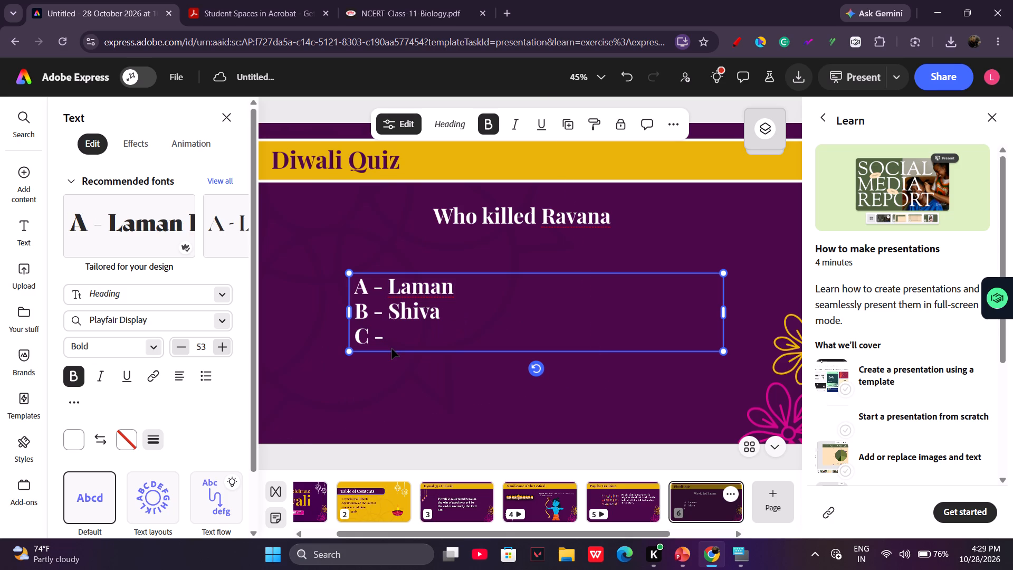
double_click(400, 342)
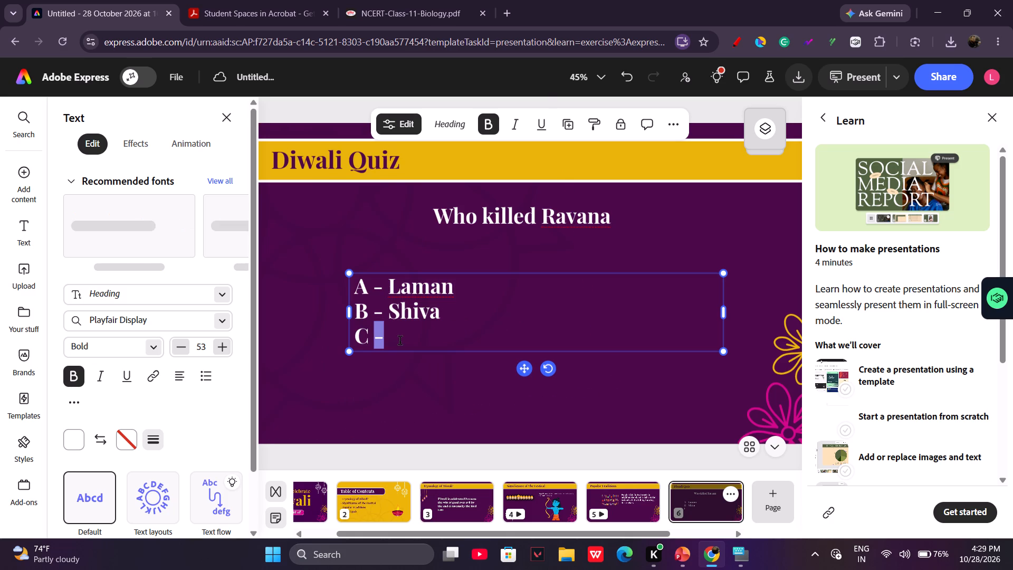
click(400, 342)
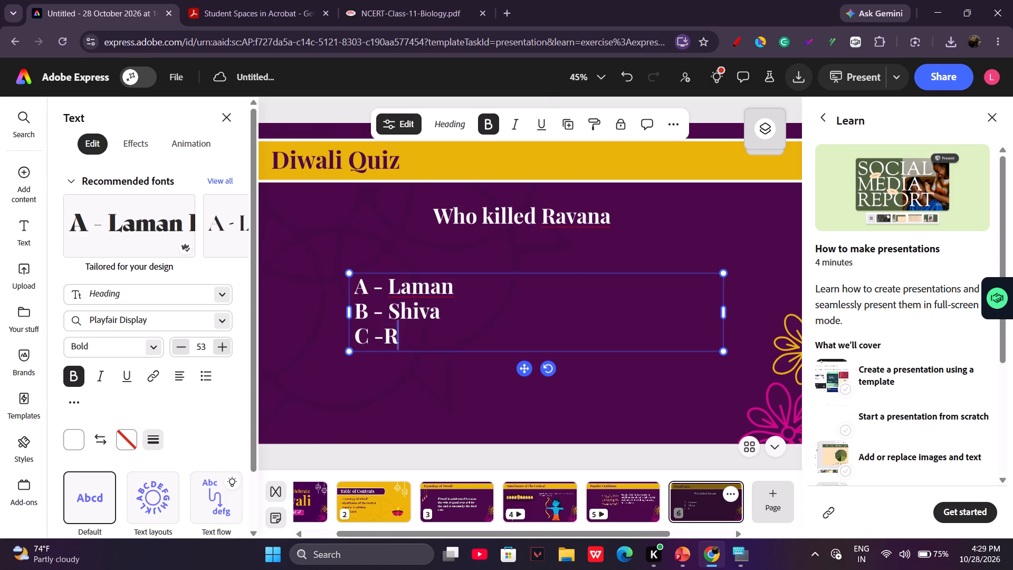
text(am)
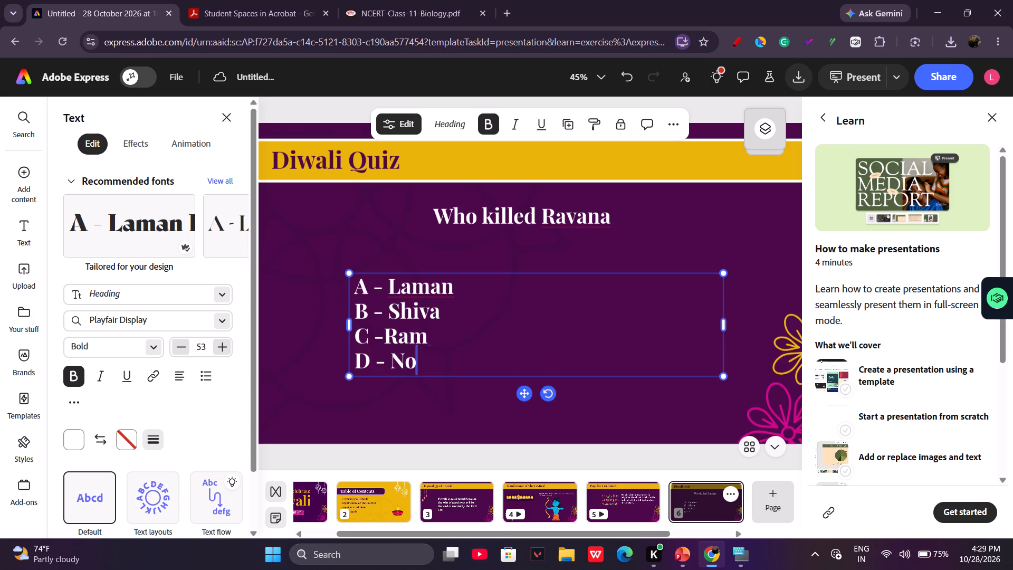
Move the answer options text box up so it sits closer beneath the "Who killed Ravana" question.
drag(522, 396, 528, 396)
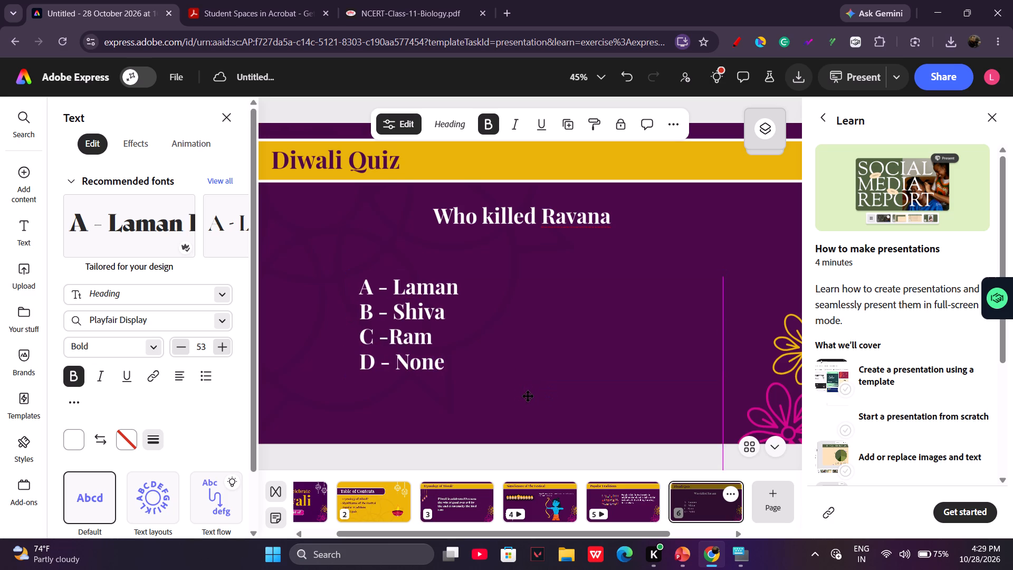
drag(528, 396, 520, 368)
click(499, 405)
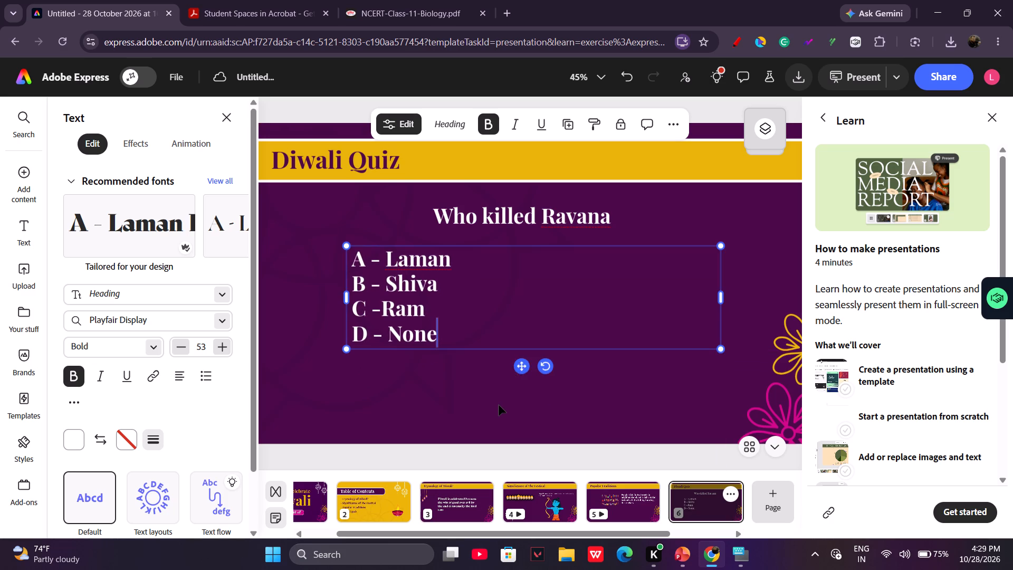
Open the closing "Thank you!" slide, preview it in full-screen presentation mode and return to the editor.
scroll(641, 512, left, 2)
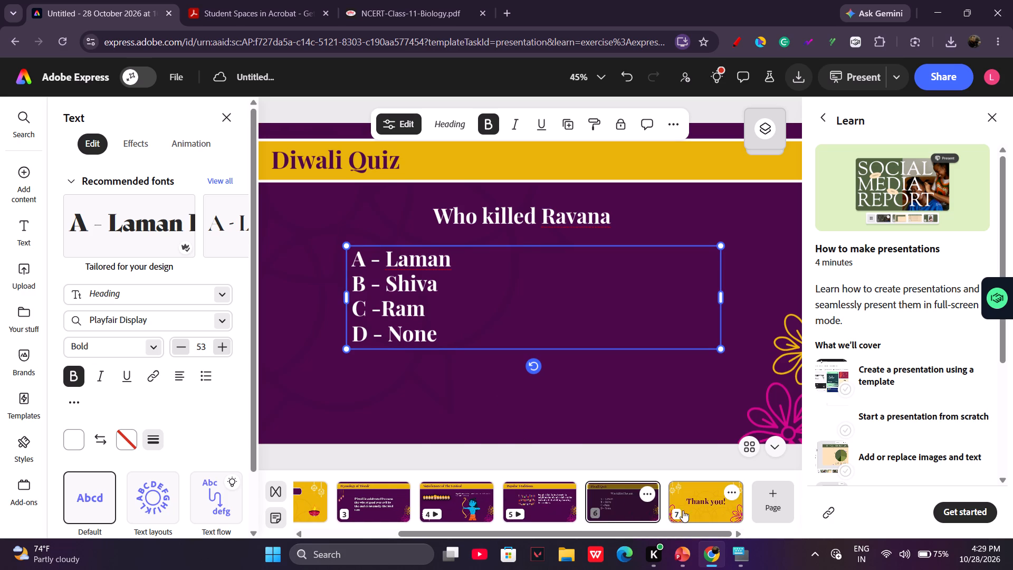
click(683, 510)
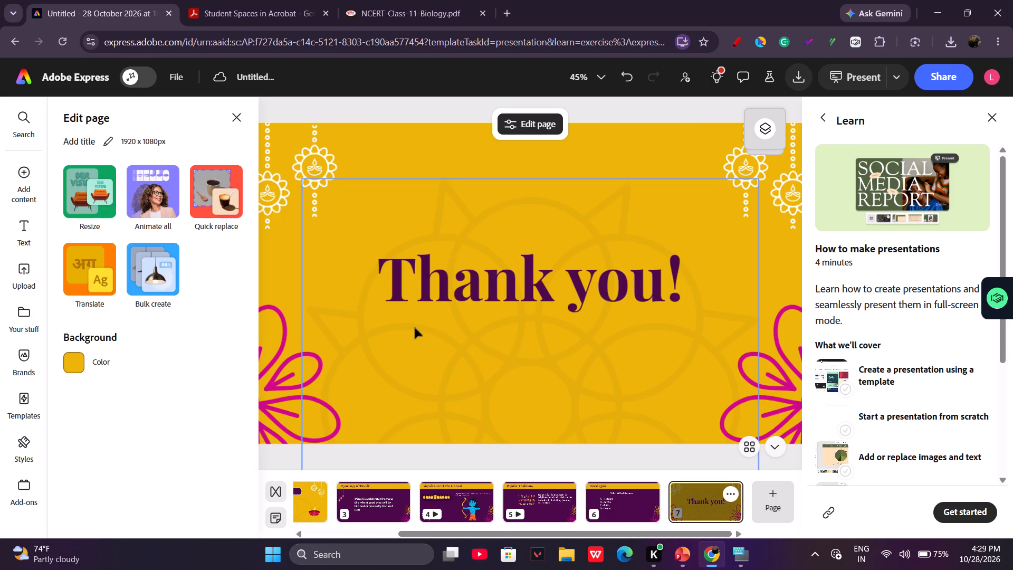
scroll(447, 485, right, 4)
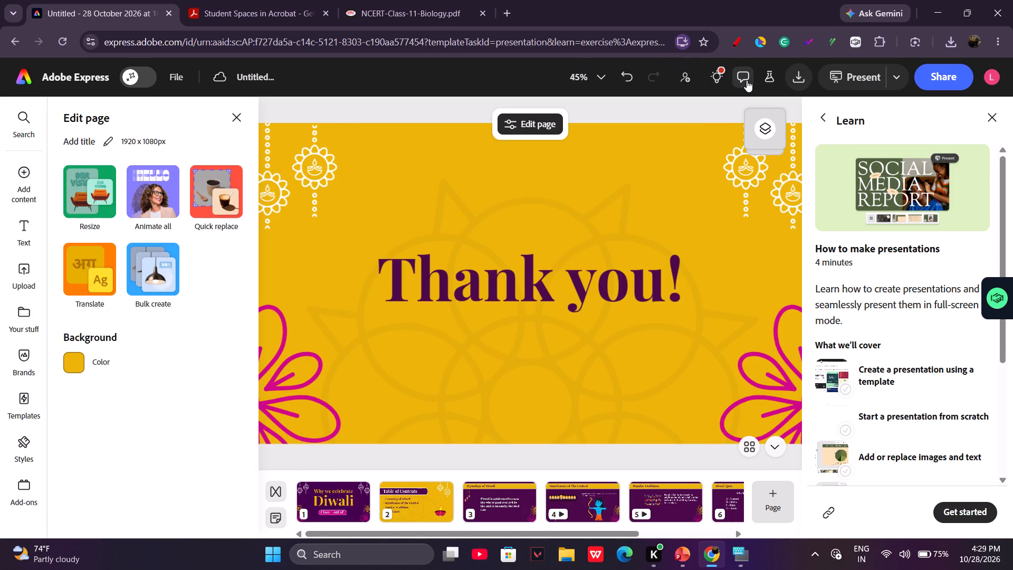
click(857, 75)
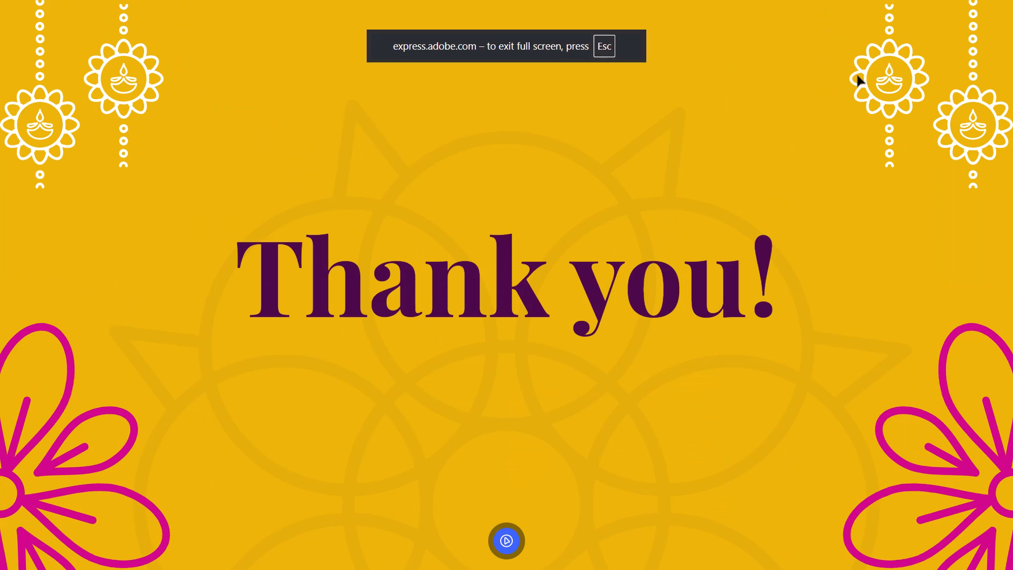
drag(113, 451, 75, 452)
double_click(75, 452)
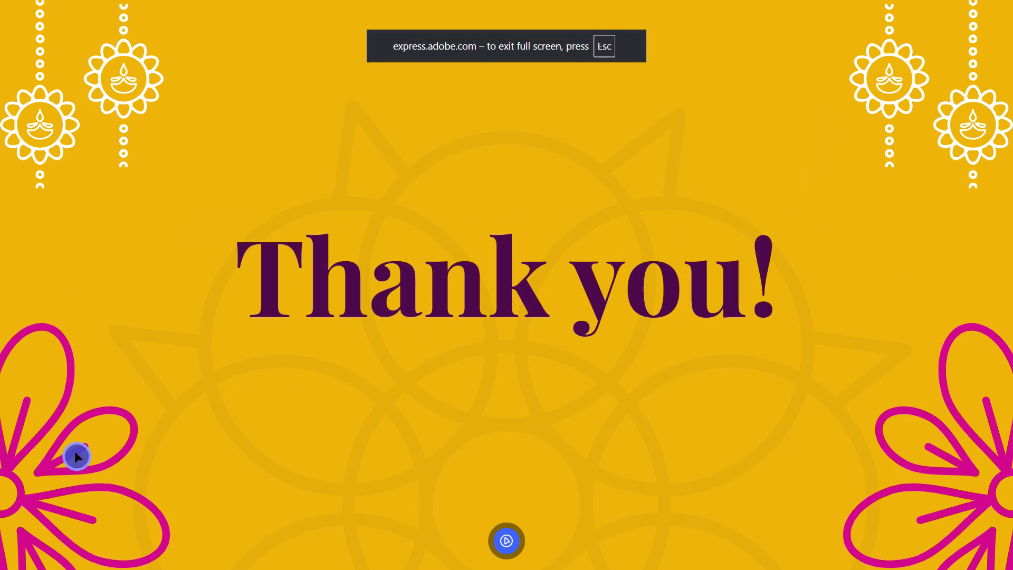
drag(75, 452, 508, 536)
click(508, 536)
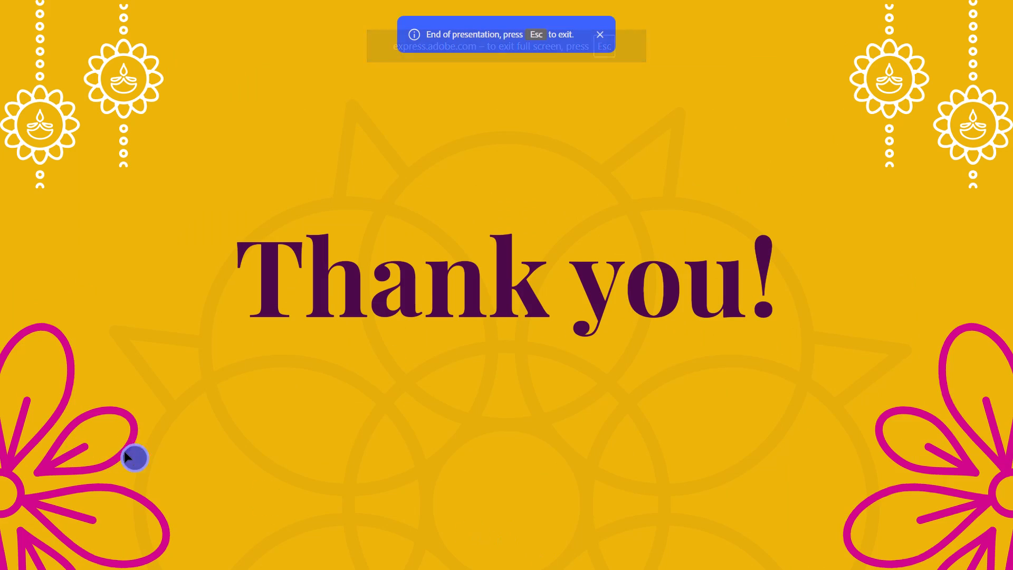
click(125, 452)
double_click(82, 444)
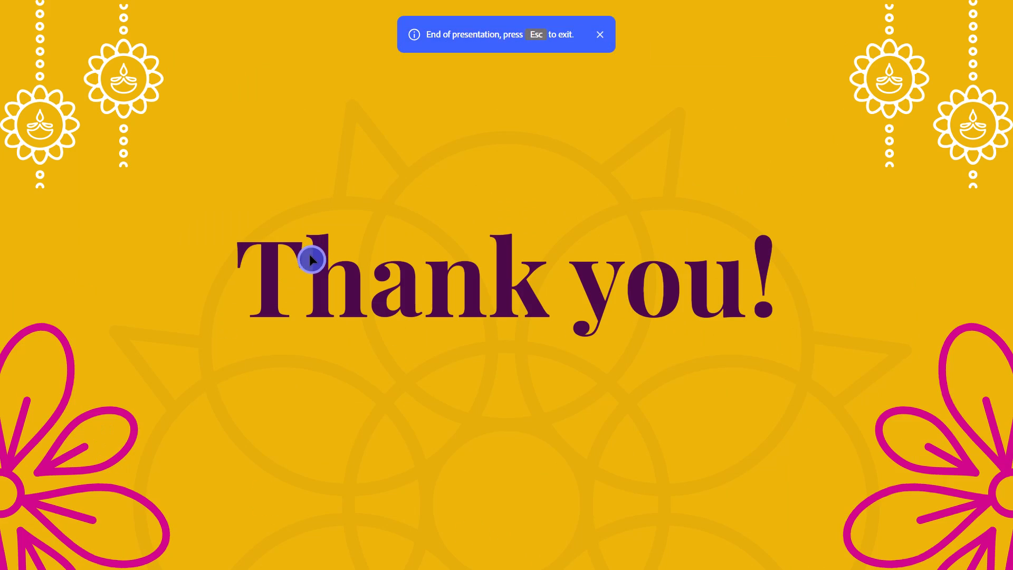
key(Escape)
Present the deck in full screen from the title slide and advance through the slides and animations to the Diwali Quiz slide.
scroll(406, 488, right, 3)
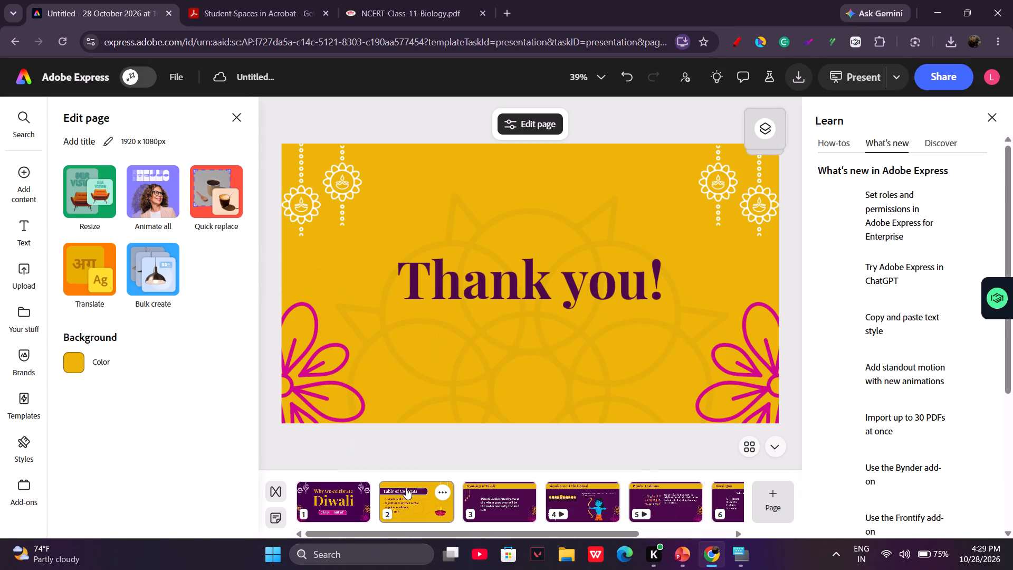
scroll(406, 488, right, 1)
click(322, 500)
click(863, 74)
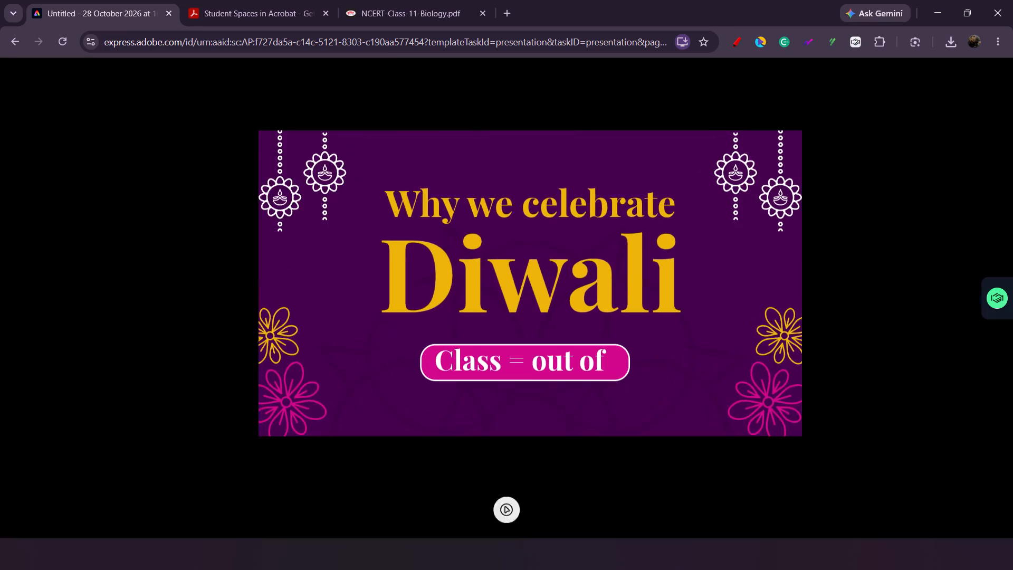
click(729, 443)
key(space)
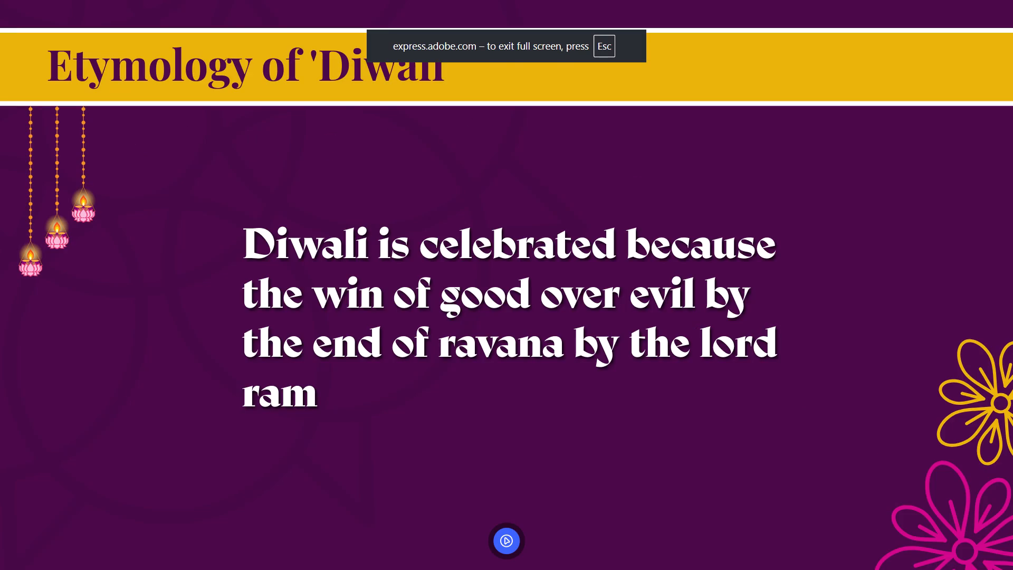
key(space)
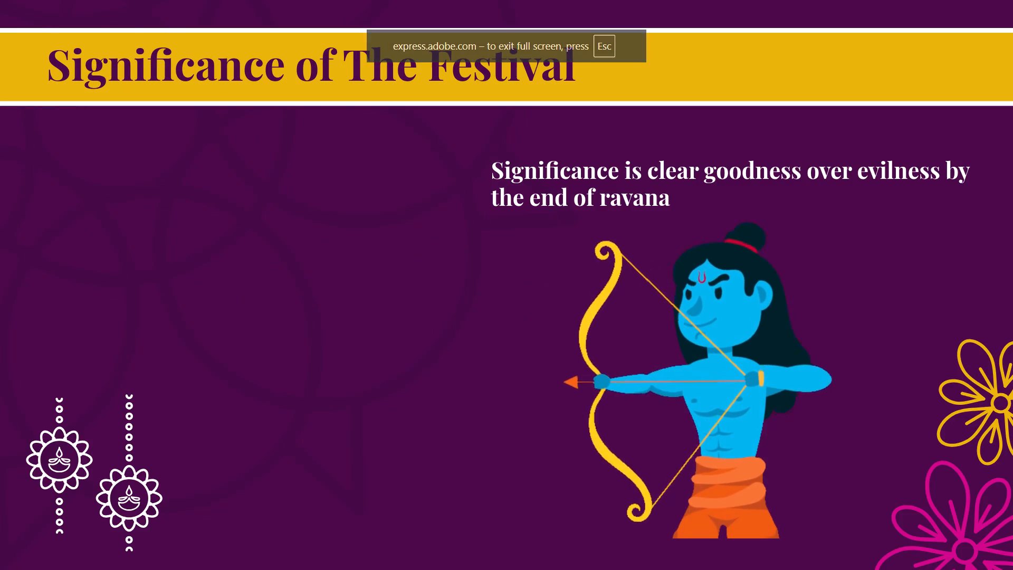
key(space)
key(space)
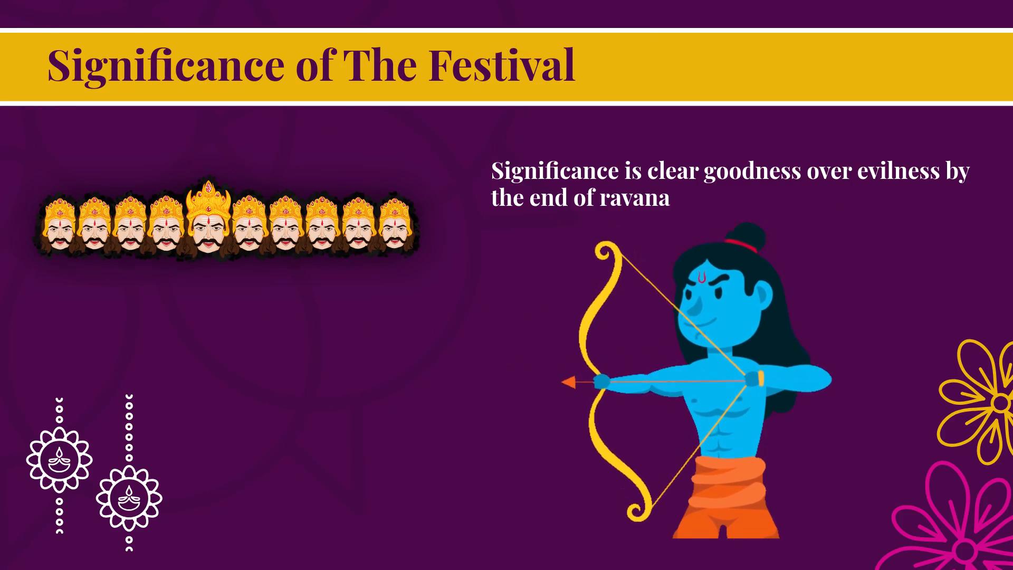
key(space)
key(space)
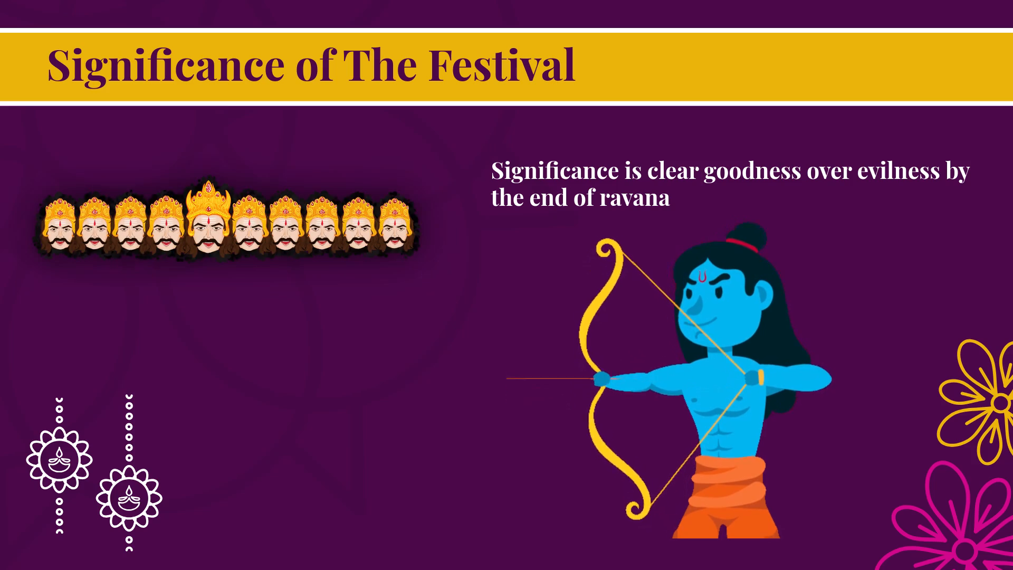
key(space)
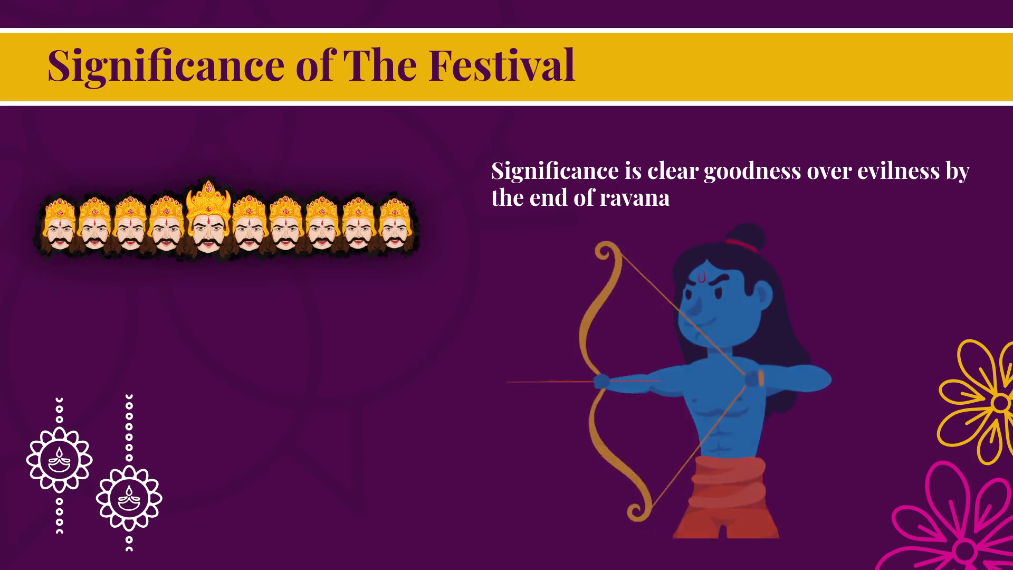
key(space)
key(space)
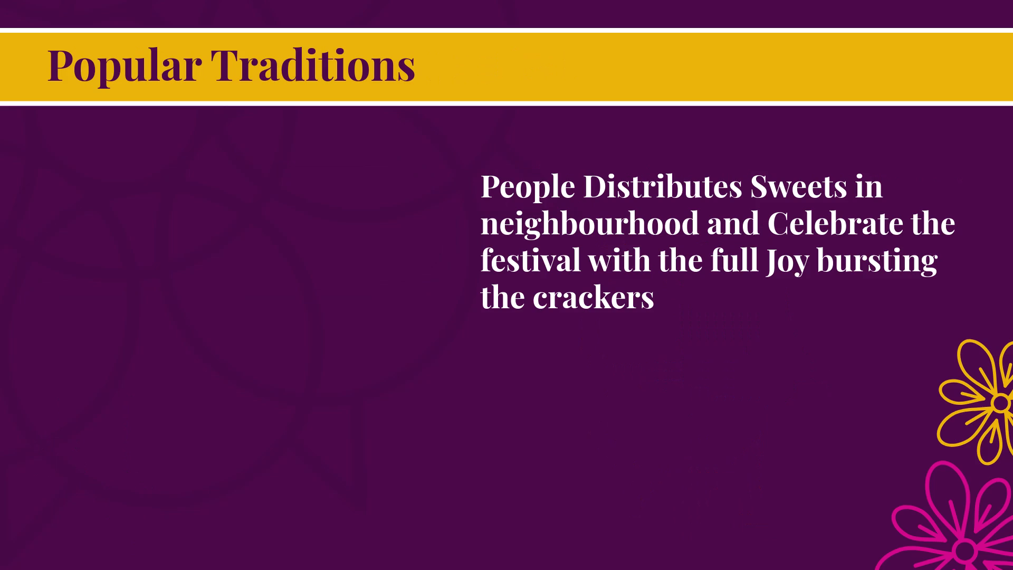
key(space)
key(space)
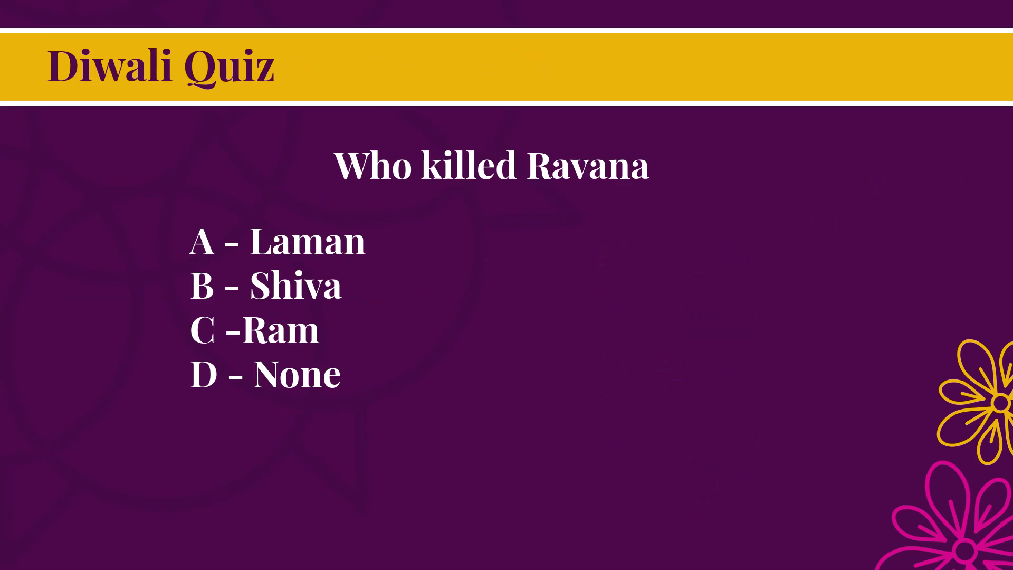
Advance the full-screen presentation from the quiz slide to the closing "Thank you!" slide and return to the editor.
key(space)
key(space)
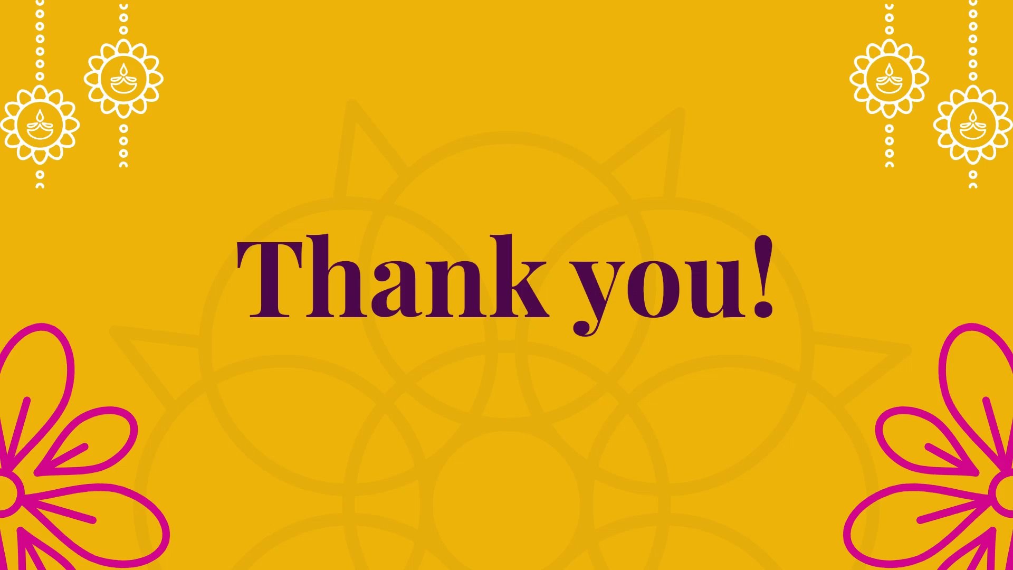
key(space)
key(Escape)
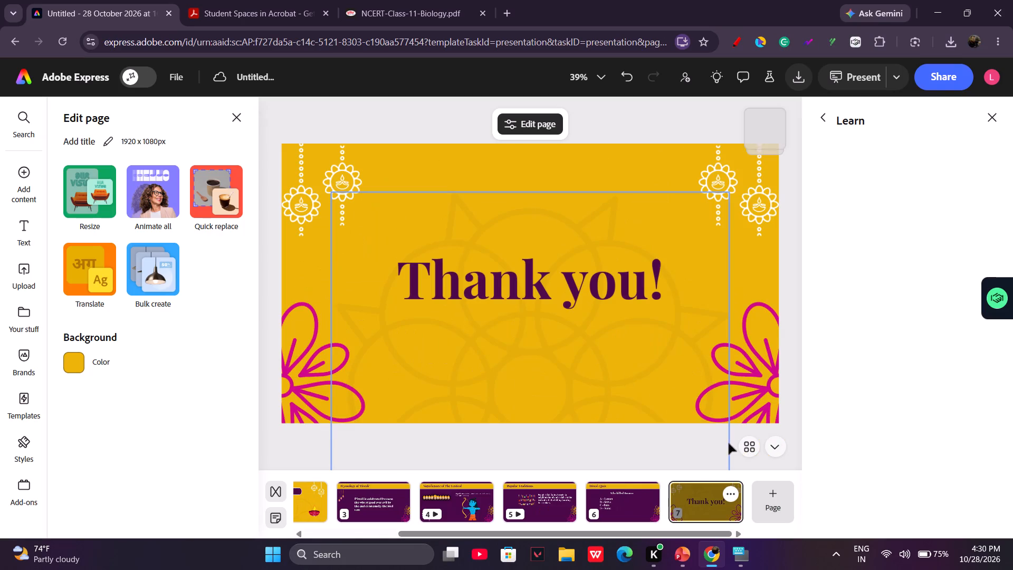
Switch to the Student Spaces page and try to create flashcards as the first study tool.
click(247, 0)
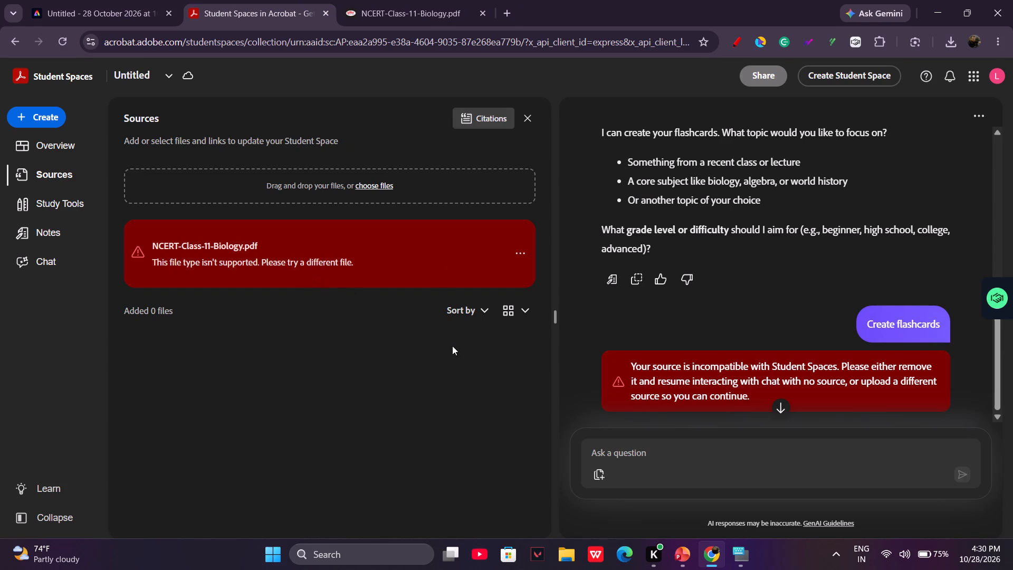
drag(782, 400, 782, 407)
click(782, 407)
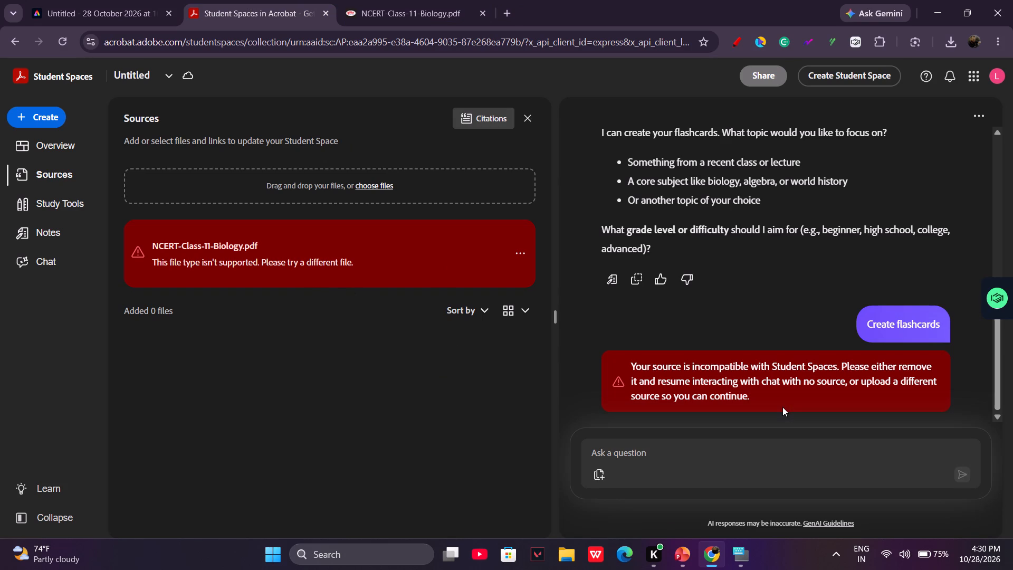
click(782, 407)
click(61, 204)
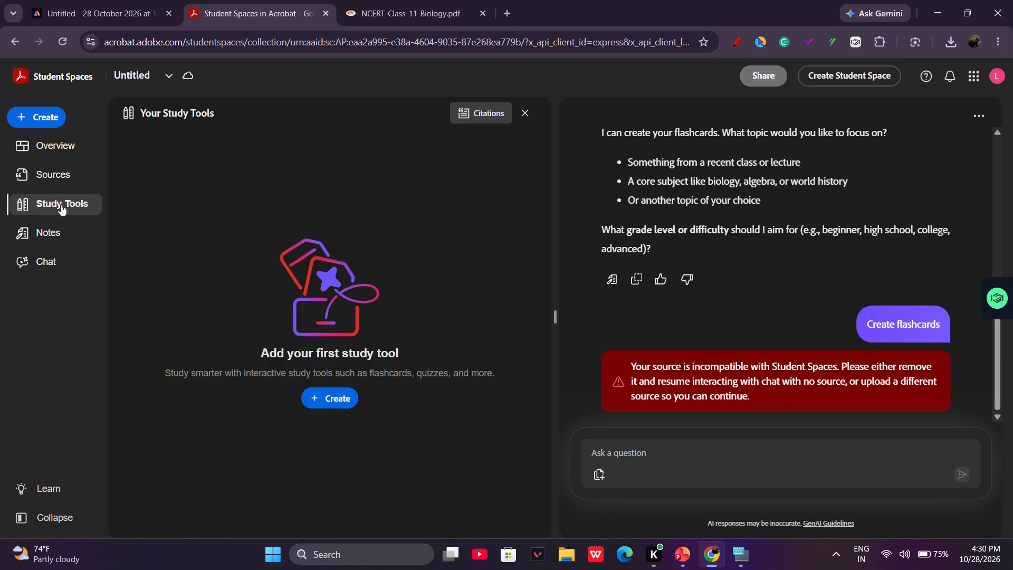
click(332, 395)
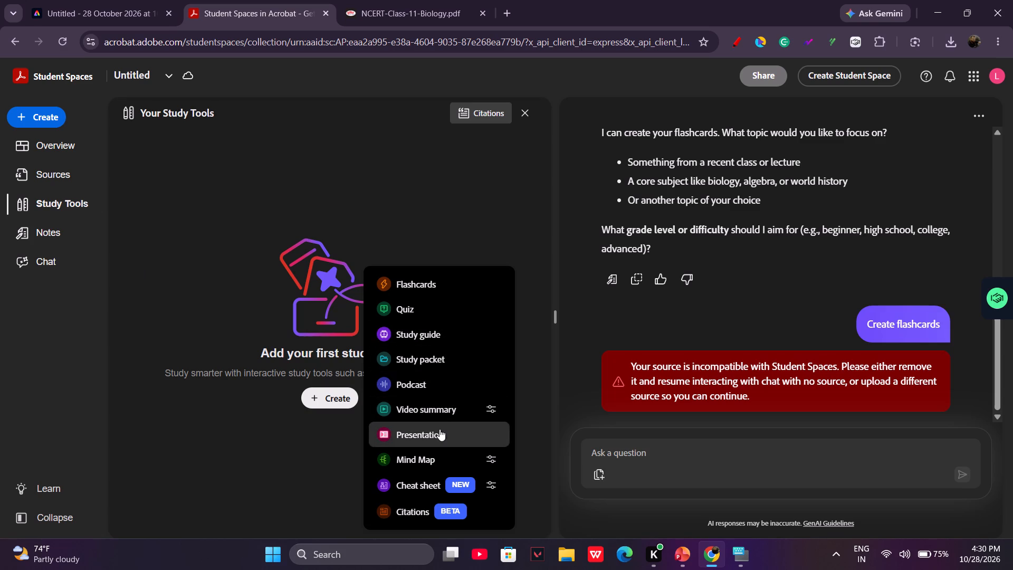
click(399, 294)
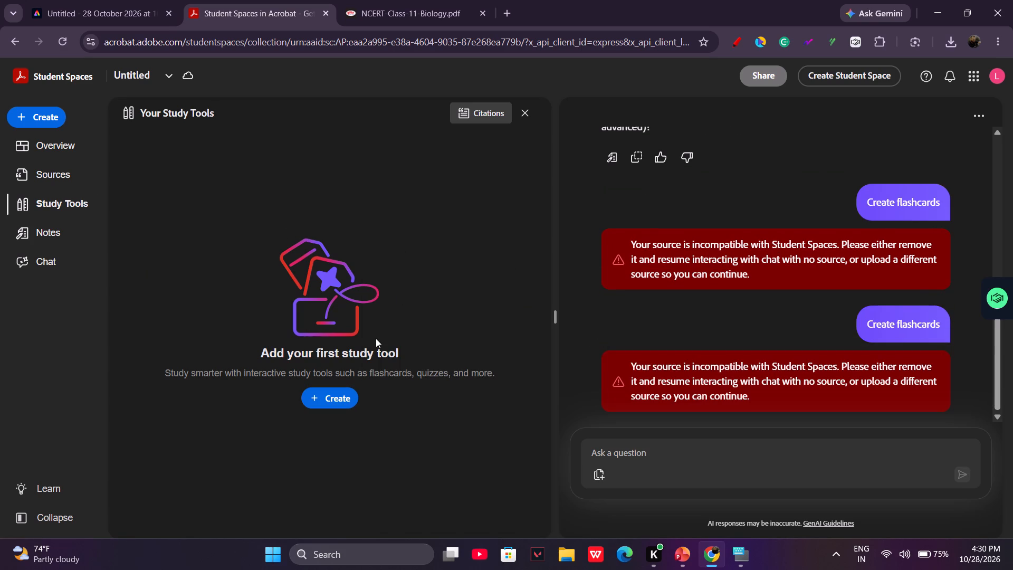
View the Notes section of the Student Space and look through the study tools offered in the chat.
click(50, 146)
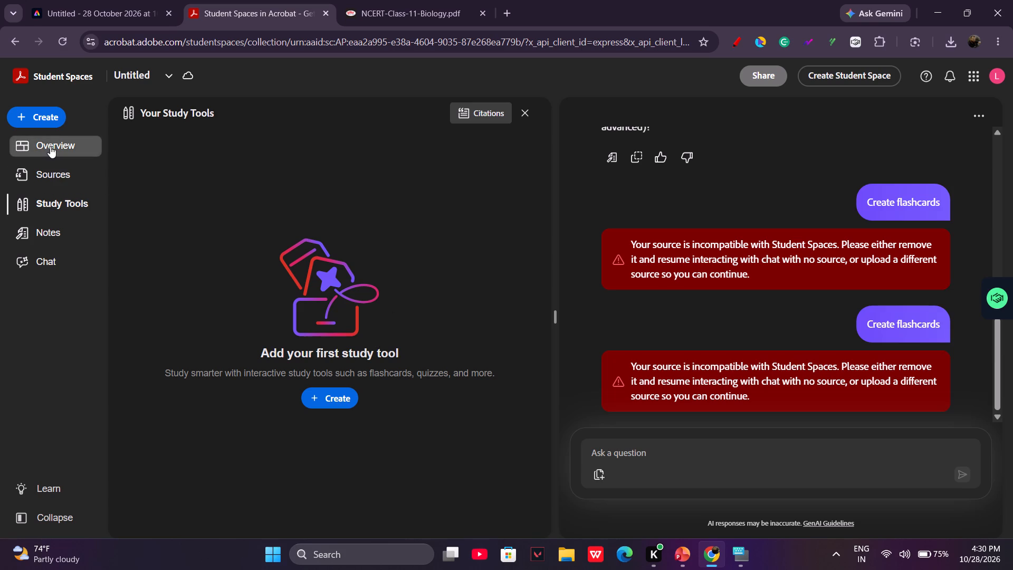
click(51, 232)
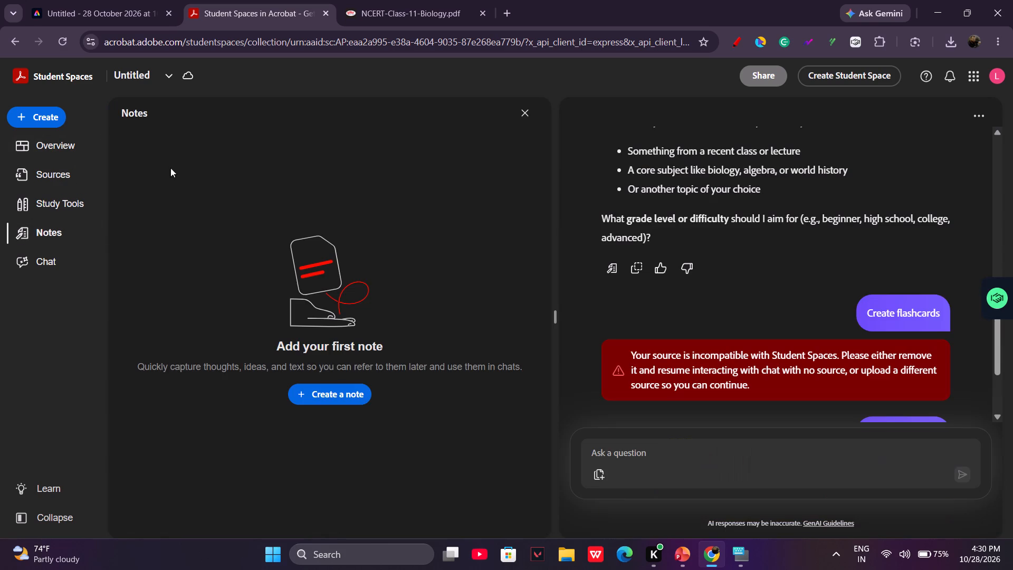
scroll(706, 234, up, 3)
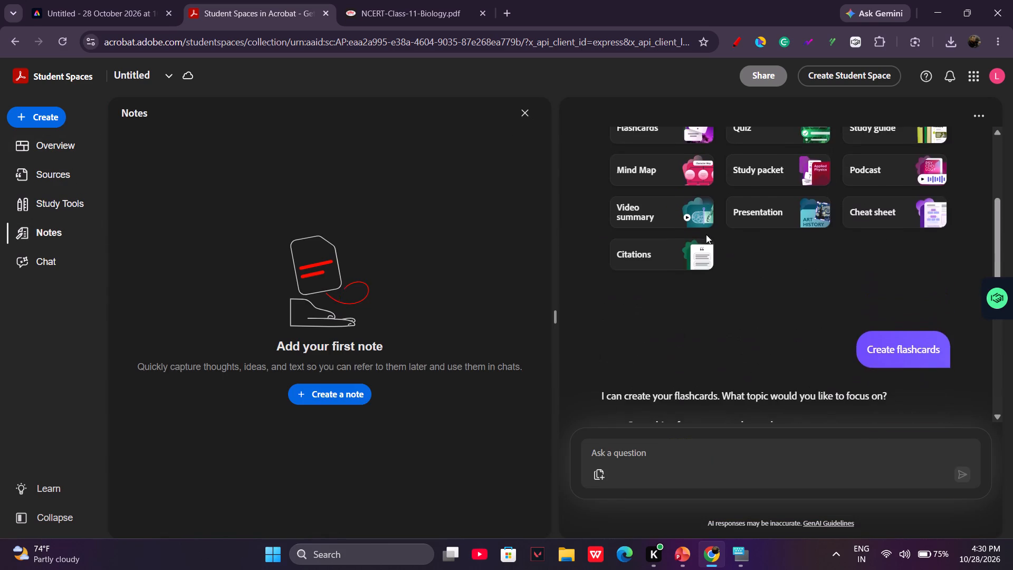
scroll(706, 234, up, 1)
Switch to Adobe Photoshop on the web, try the "Get creative with AI Assistant" feature and dismiss the device access request.
click(970, 71)
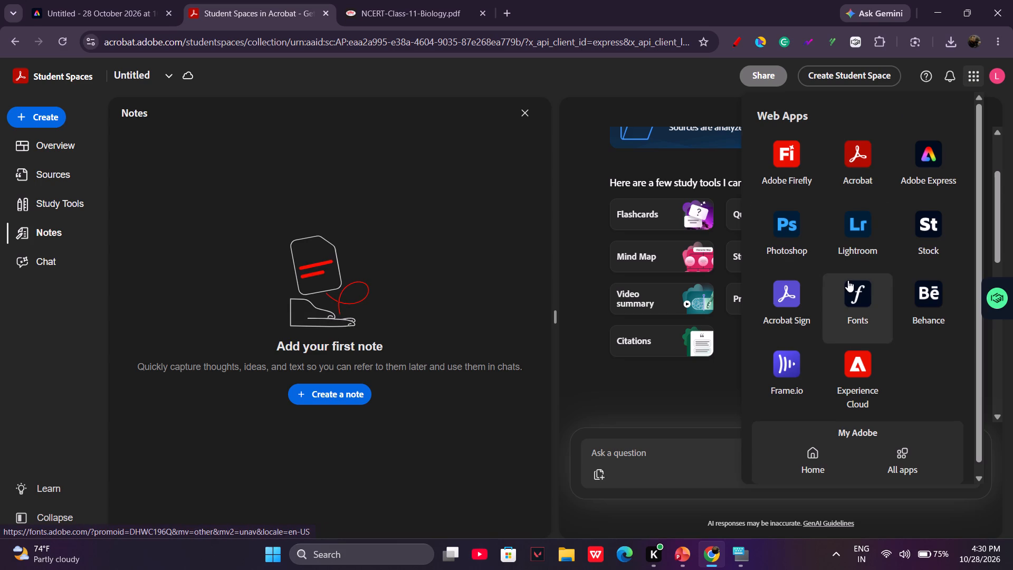
click(803, 235)
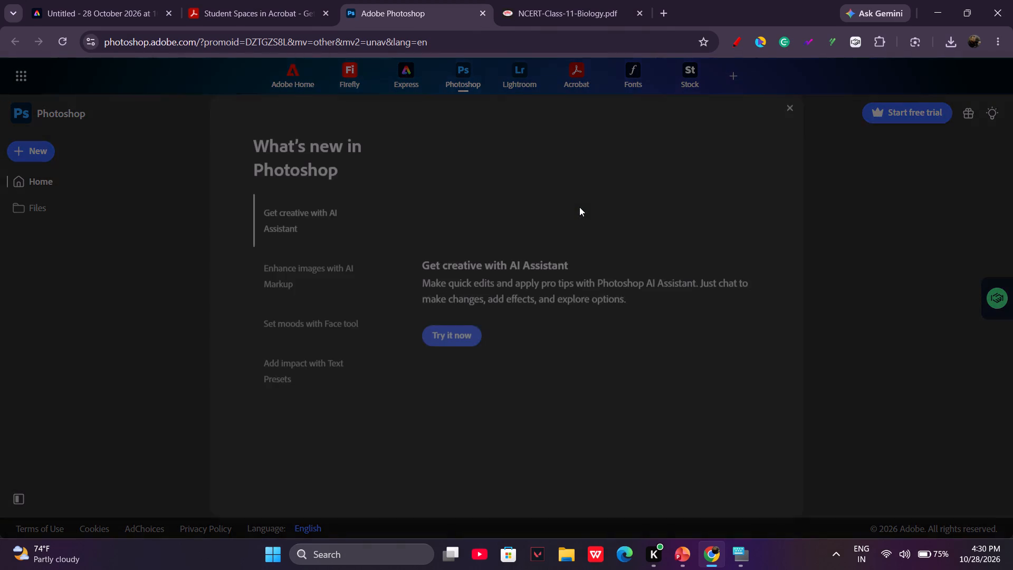
drag(460, 316, 462, 325)
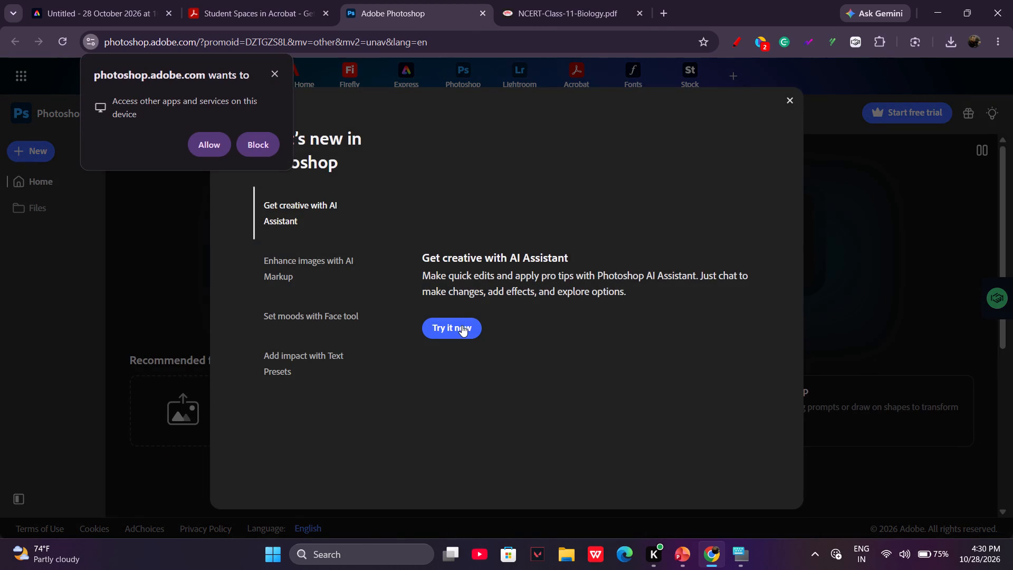
click(462, 325)
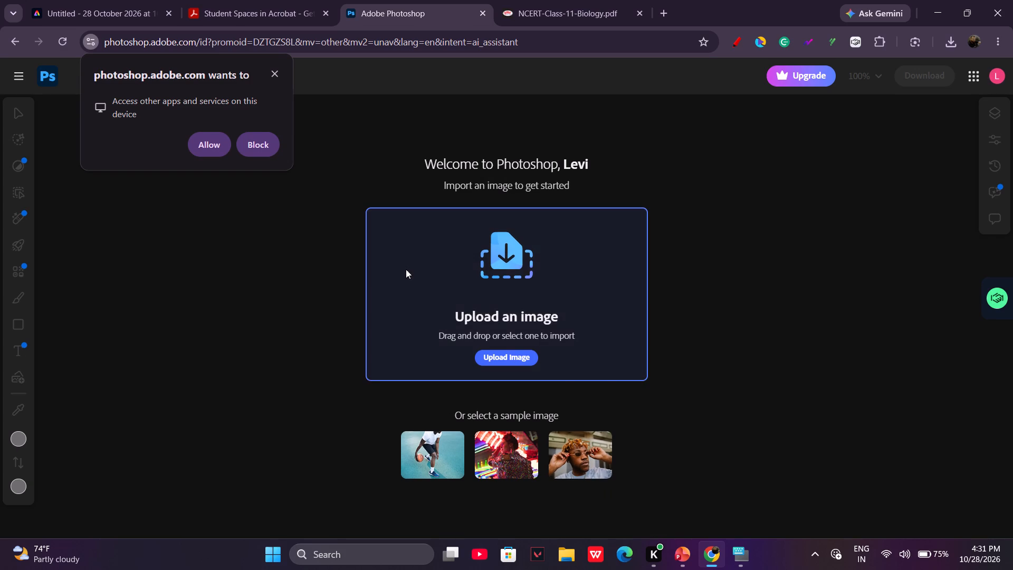
click(272, 74)
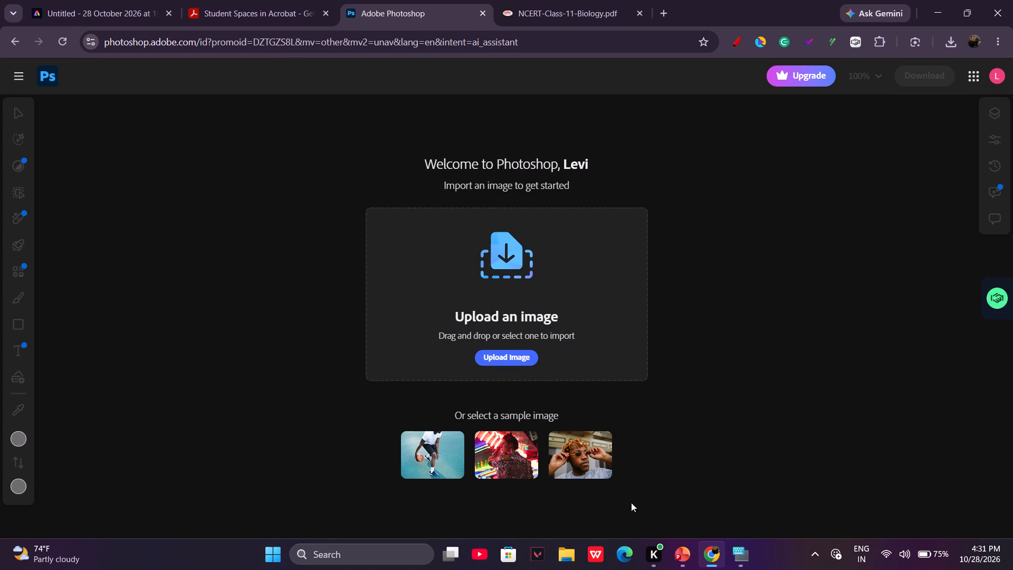